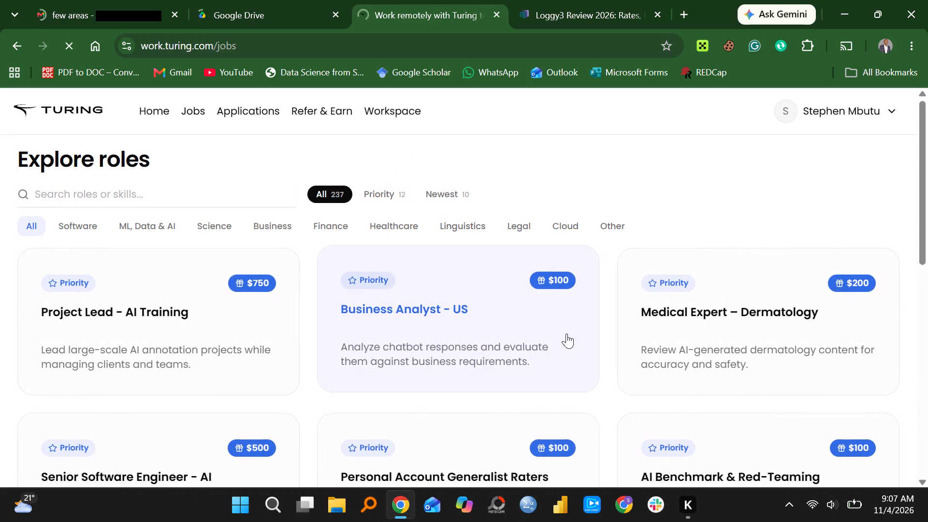
Examine the Project Lead - AI Training listing and browse the newest and priority roles on the Turing jobs page.
{"action": "left_click", "coordinate": [208, 334]}
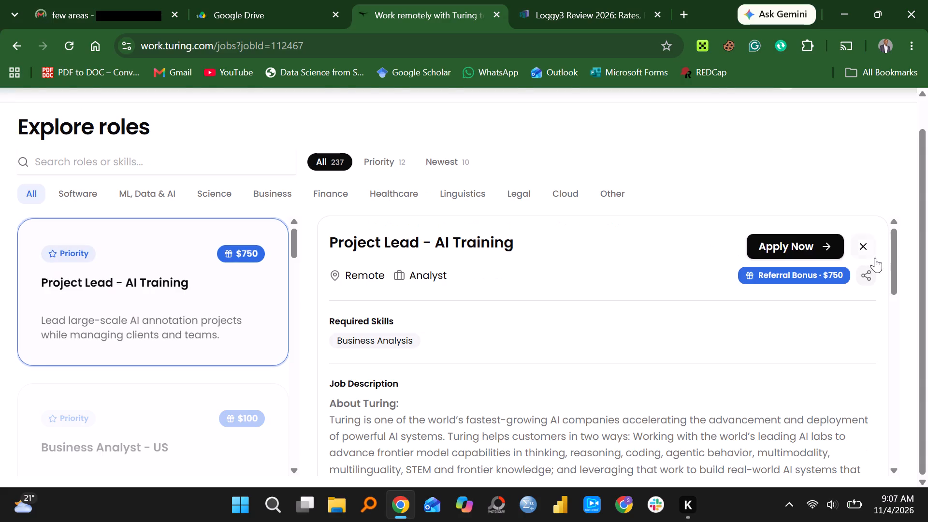
{"action": "left_click", "coordinate": [893, 252]}
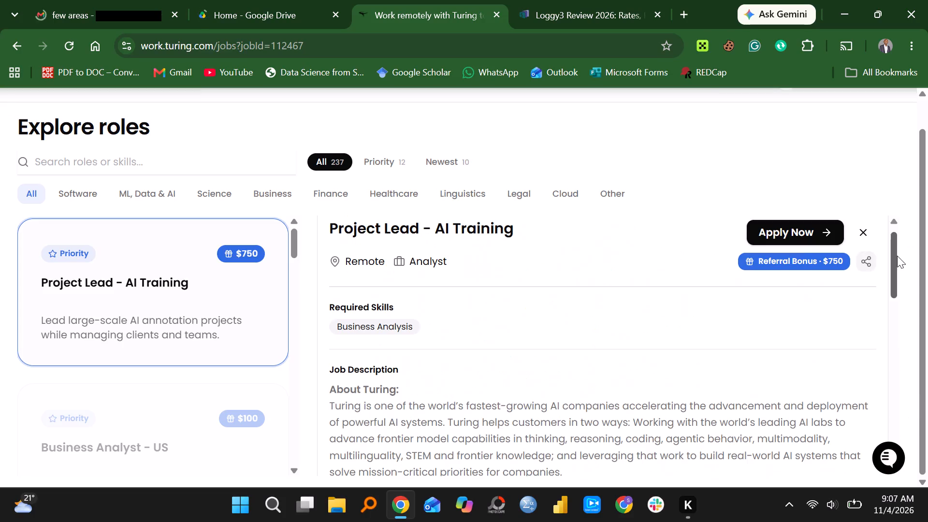
{"action": "left_click", "coordinate": [437, 159]}
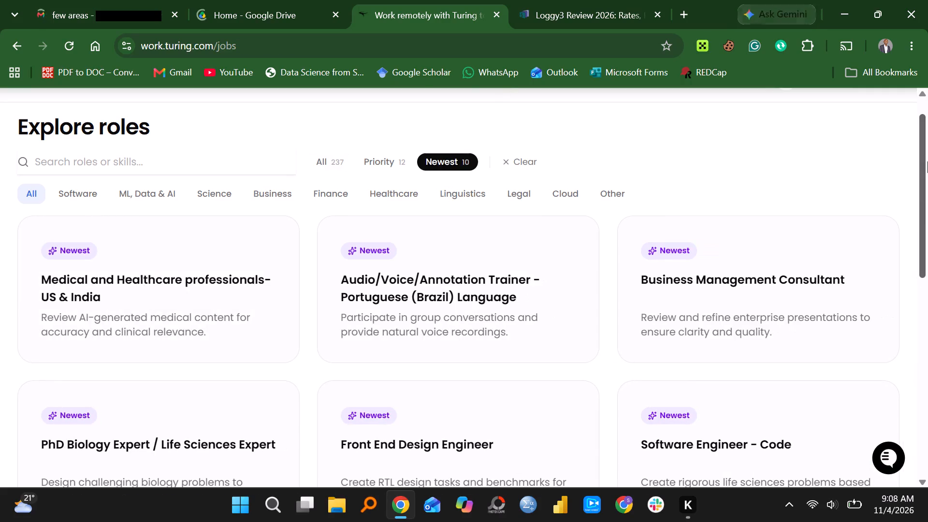
{"action": "left_click", "coordinate": [925, 212]}
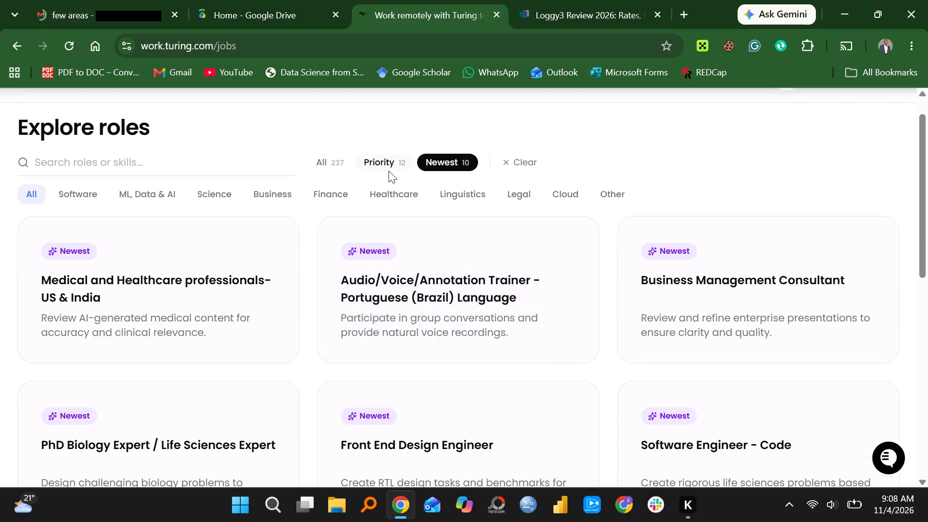
{"action": "left_click", "coordinate": [387, 169]}
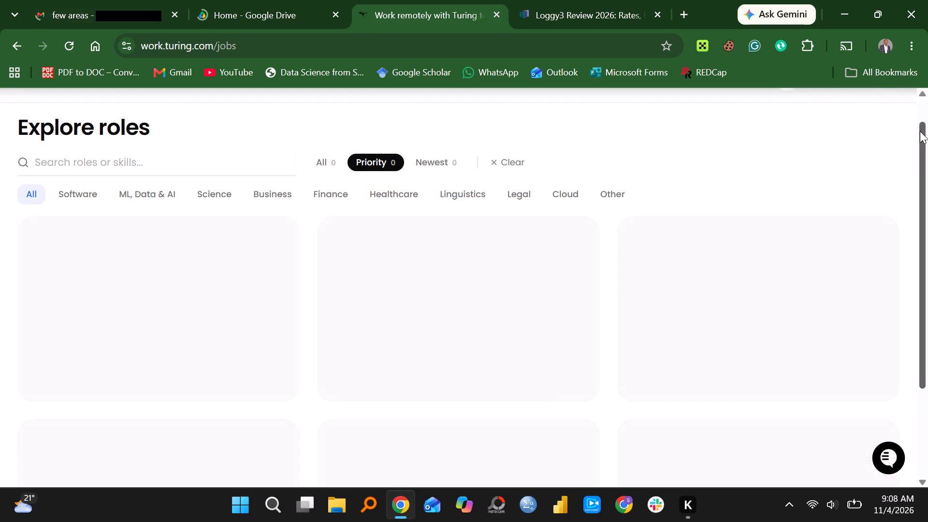
{"action": "left_click_drag", "start_coordinate": [920, 129], "coordinate": [927, 161]}
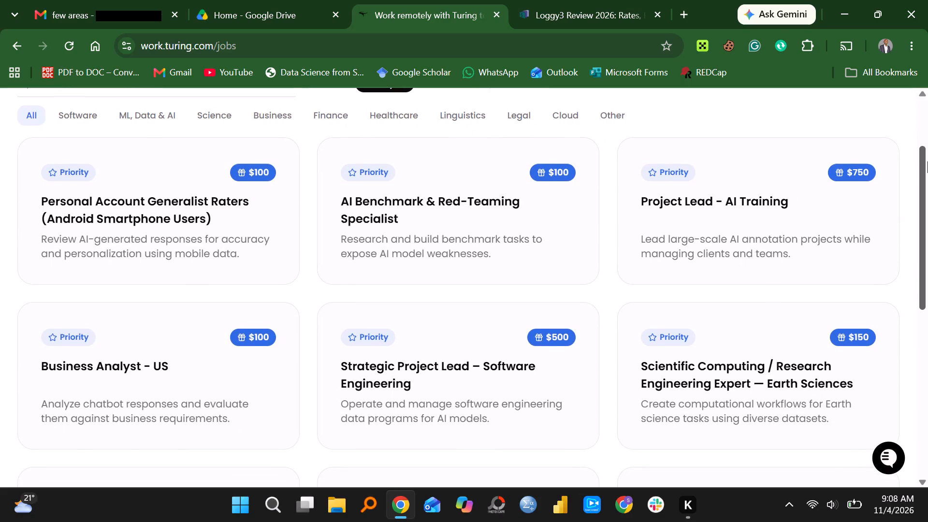
{"action": "left_click_drag", "start_coordinate": [927, 161], "coordinate": [927, 217]}
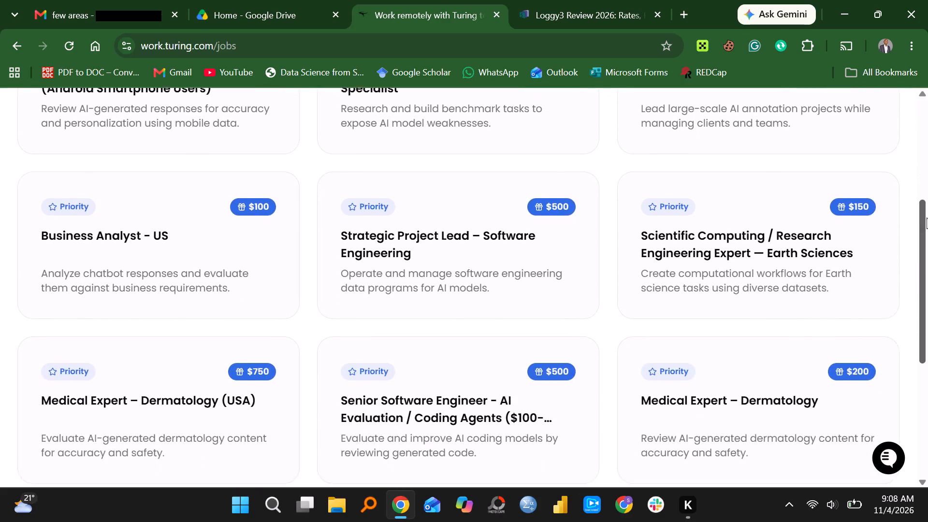
{"action": "left_click_drag", "start_coordinate": [927, 217], "coordinate": [919, 328]}
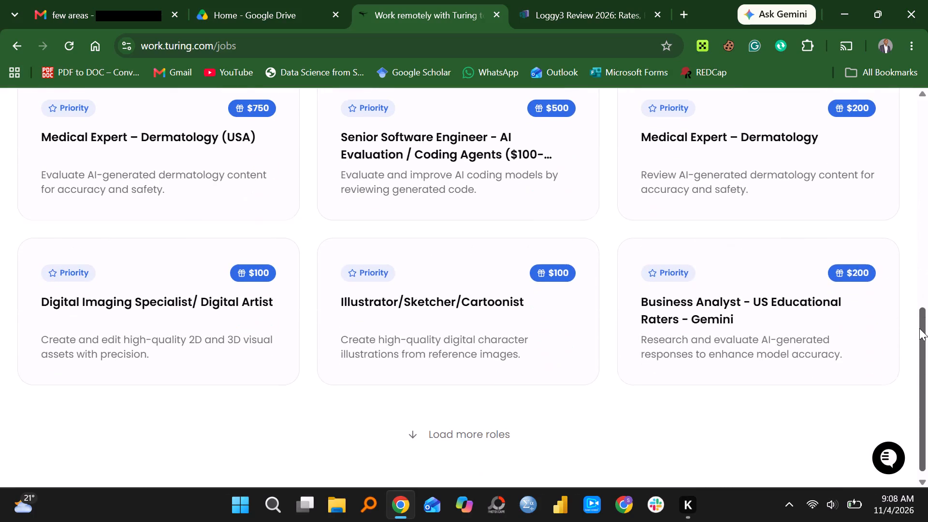
{"action": "left_click_drag", "start_coordinate": [919, 328], "coordinate": [919, 399]}
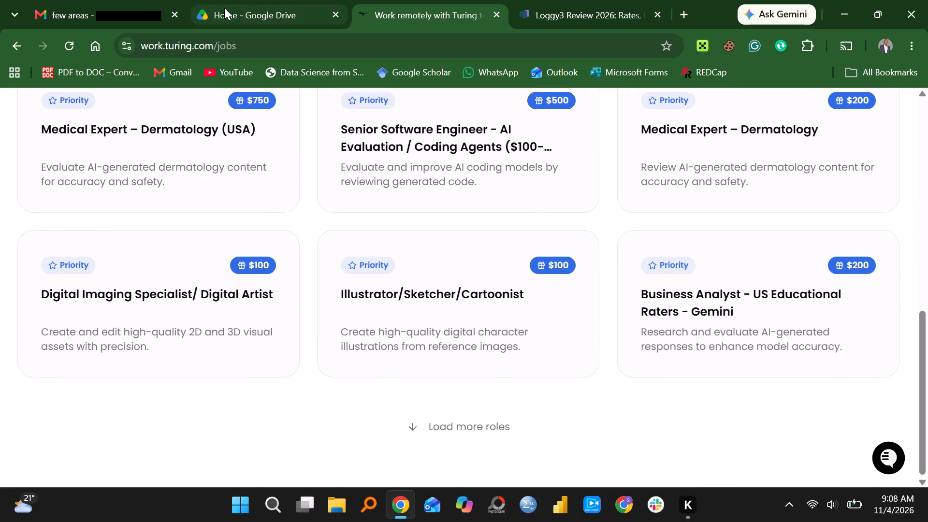
Switch to Google Drive and open the RIMMS spreadsheet.
{"action": "left_click", "coordinate": [240, 8]}
{"action": "double_click", "coordinate": [264, 265]}
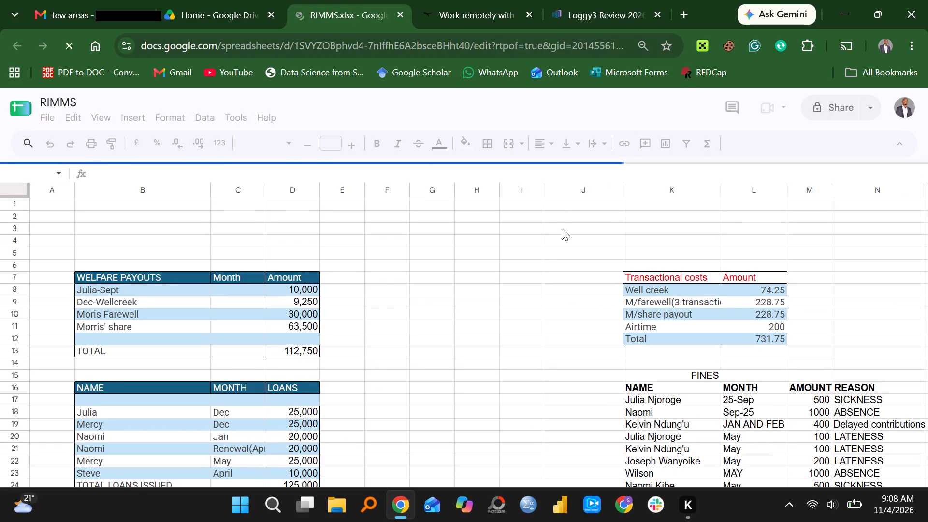
{"action": "left_click", "coordinate": [534, 270]}
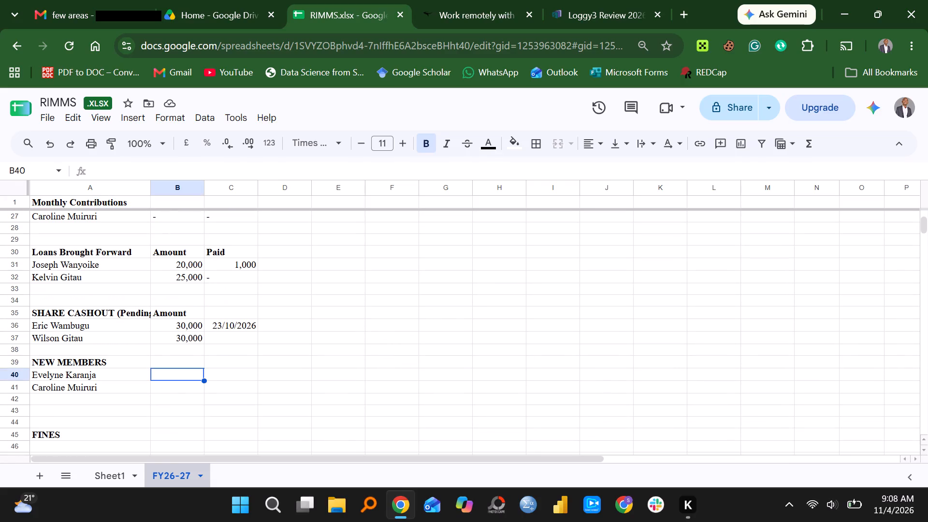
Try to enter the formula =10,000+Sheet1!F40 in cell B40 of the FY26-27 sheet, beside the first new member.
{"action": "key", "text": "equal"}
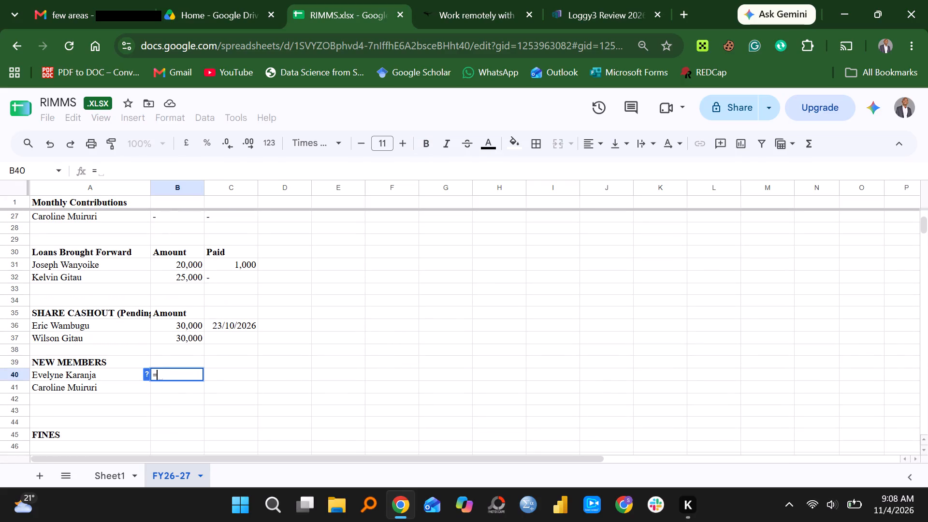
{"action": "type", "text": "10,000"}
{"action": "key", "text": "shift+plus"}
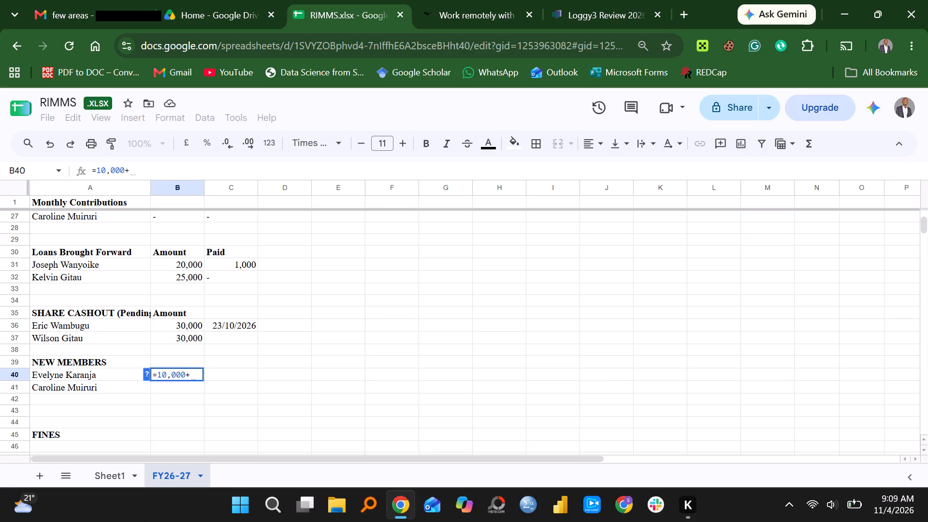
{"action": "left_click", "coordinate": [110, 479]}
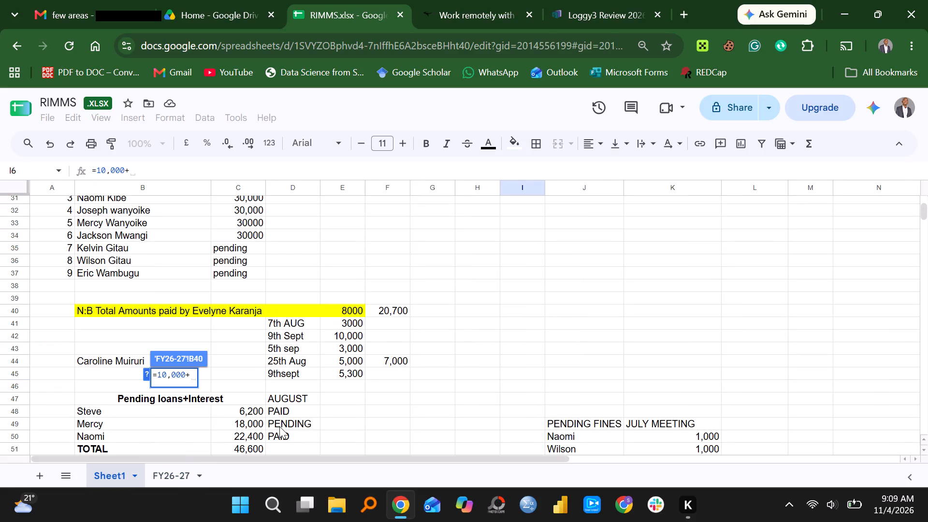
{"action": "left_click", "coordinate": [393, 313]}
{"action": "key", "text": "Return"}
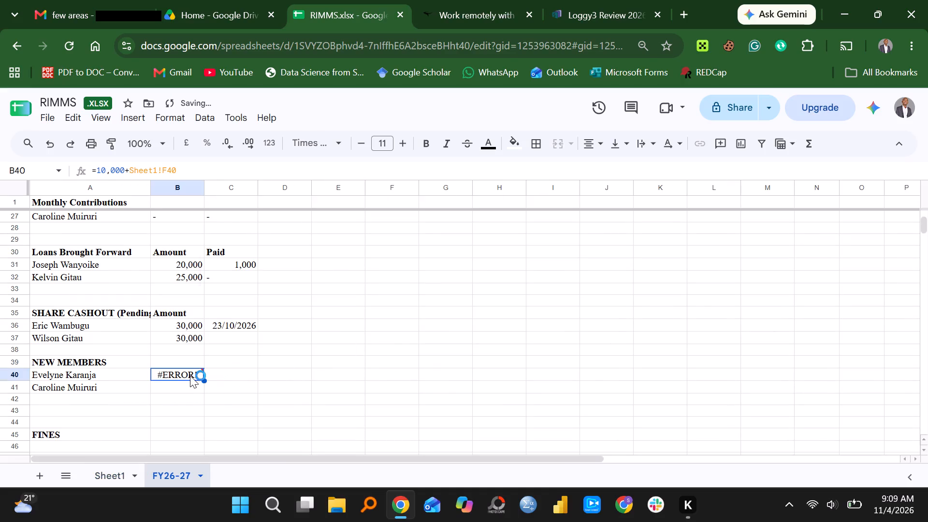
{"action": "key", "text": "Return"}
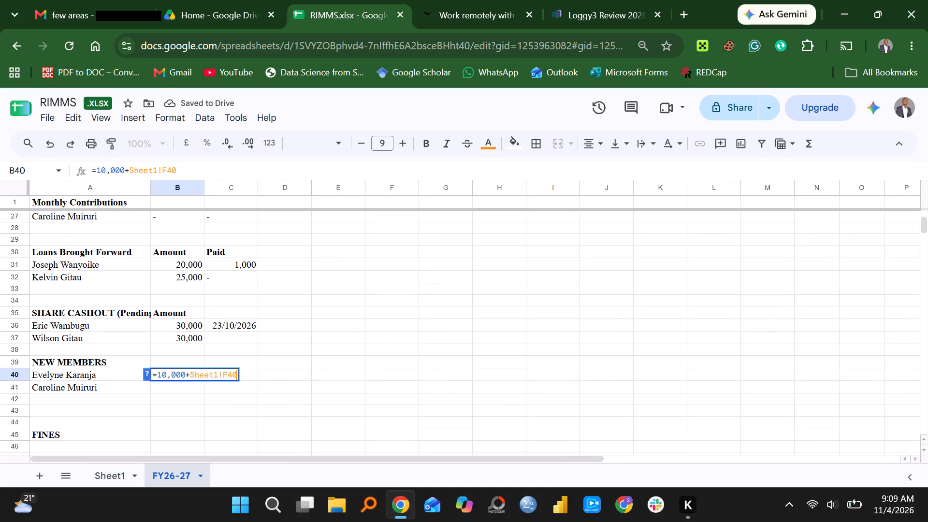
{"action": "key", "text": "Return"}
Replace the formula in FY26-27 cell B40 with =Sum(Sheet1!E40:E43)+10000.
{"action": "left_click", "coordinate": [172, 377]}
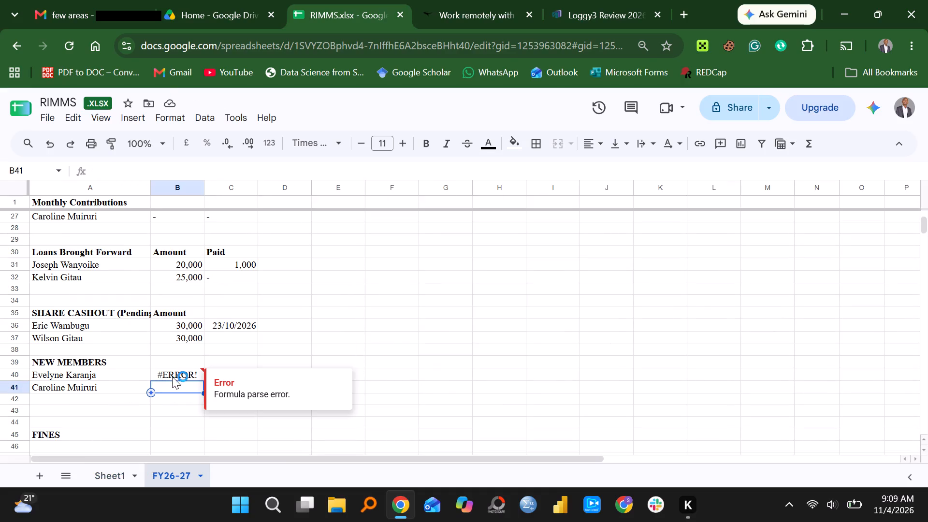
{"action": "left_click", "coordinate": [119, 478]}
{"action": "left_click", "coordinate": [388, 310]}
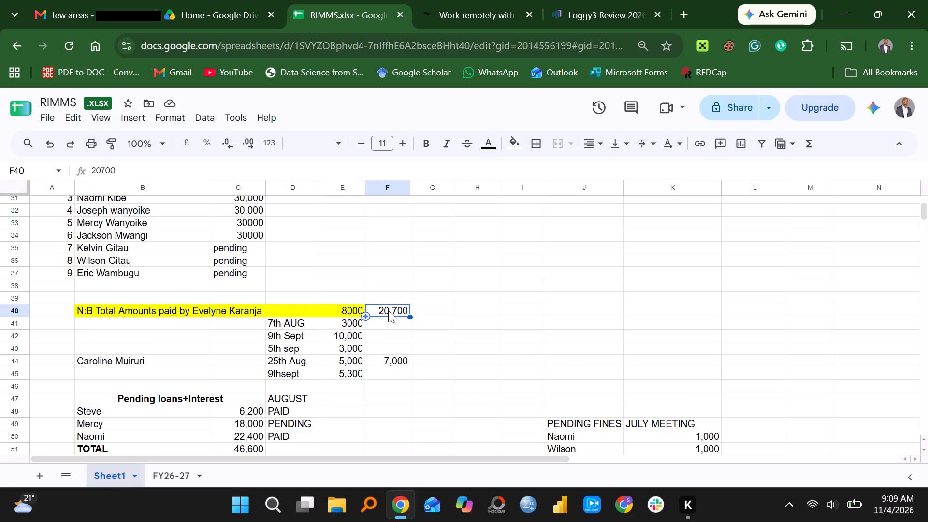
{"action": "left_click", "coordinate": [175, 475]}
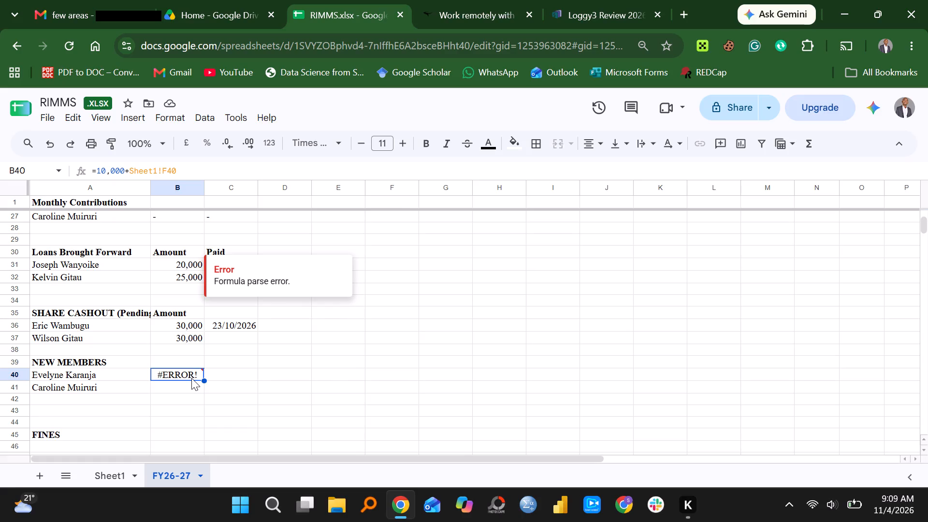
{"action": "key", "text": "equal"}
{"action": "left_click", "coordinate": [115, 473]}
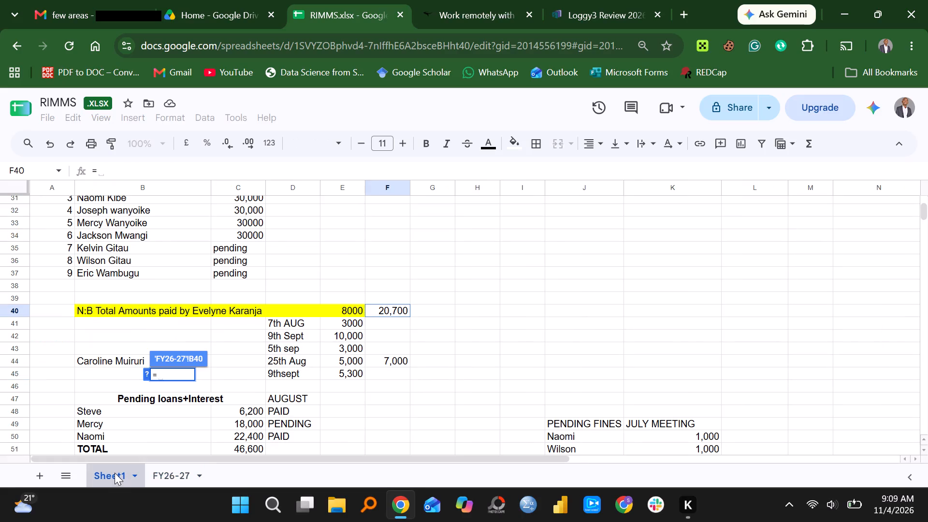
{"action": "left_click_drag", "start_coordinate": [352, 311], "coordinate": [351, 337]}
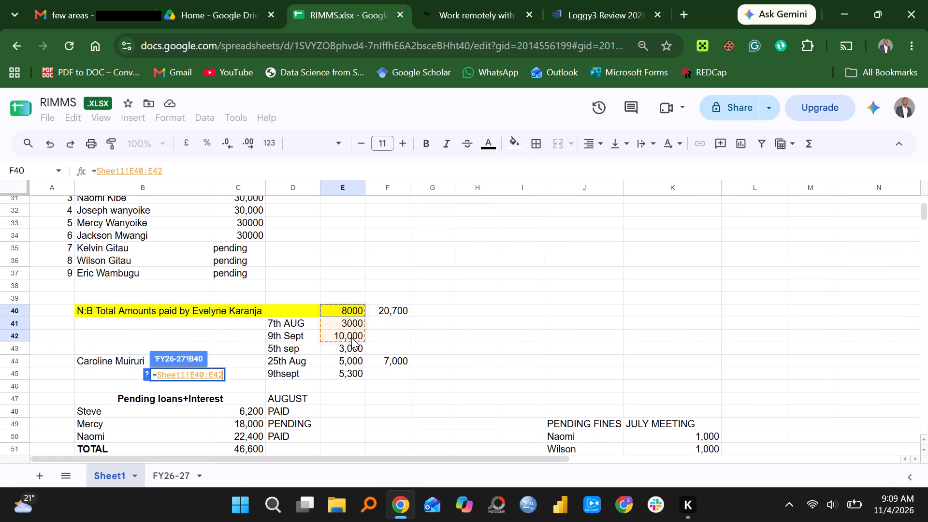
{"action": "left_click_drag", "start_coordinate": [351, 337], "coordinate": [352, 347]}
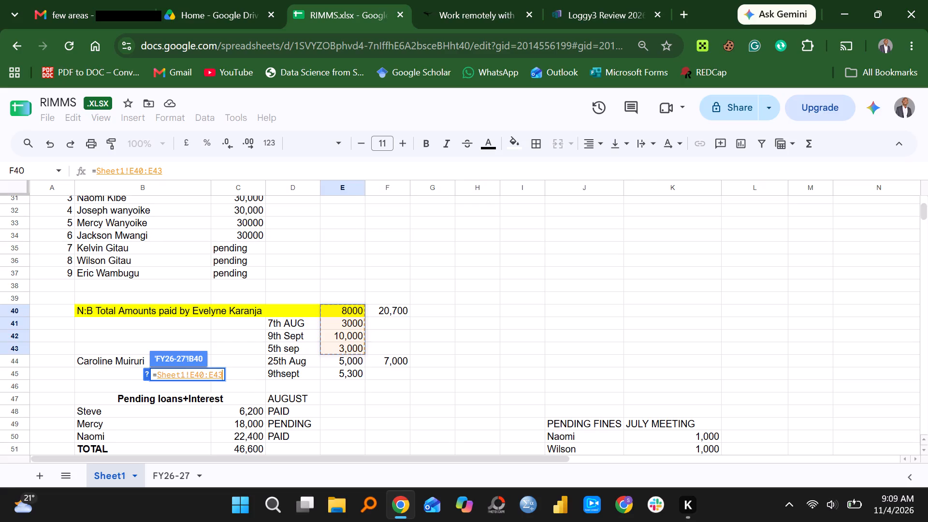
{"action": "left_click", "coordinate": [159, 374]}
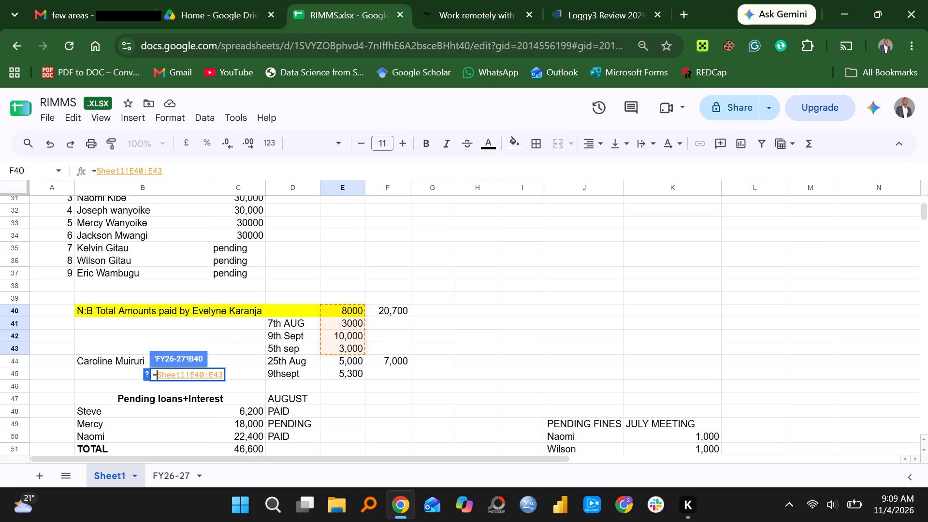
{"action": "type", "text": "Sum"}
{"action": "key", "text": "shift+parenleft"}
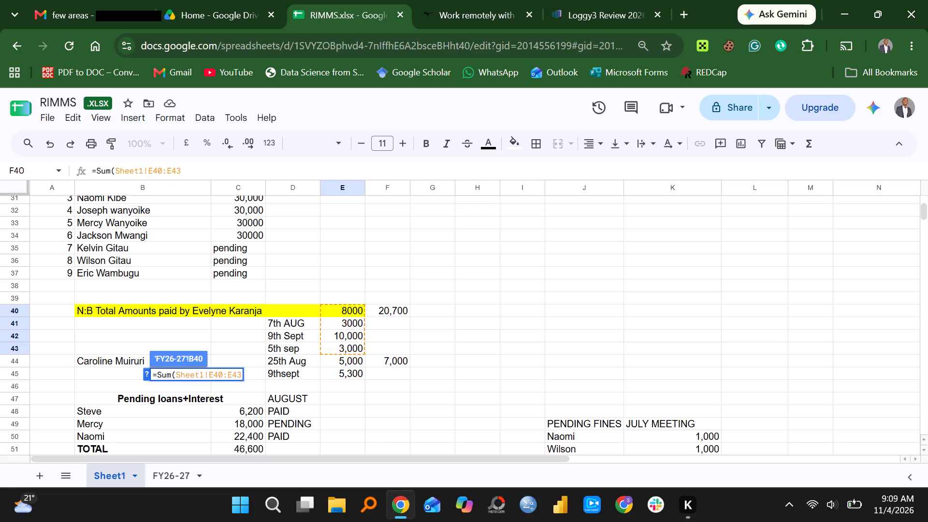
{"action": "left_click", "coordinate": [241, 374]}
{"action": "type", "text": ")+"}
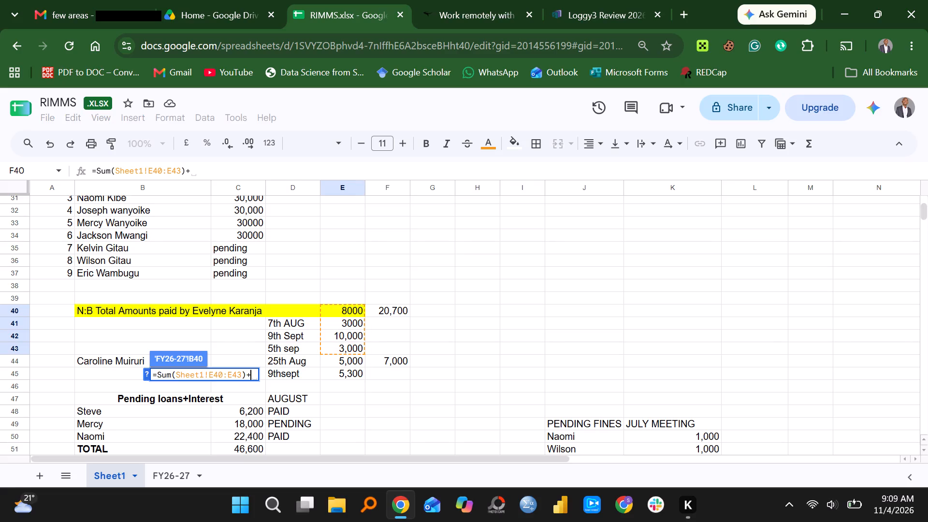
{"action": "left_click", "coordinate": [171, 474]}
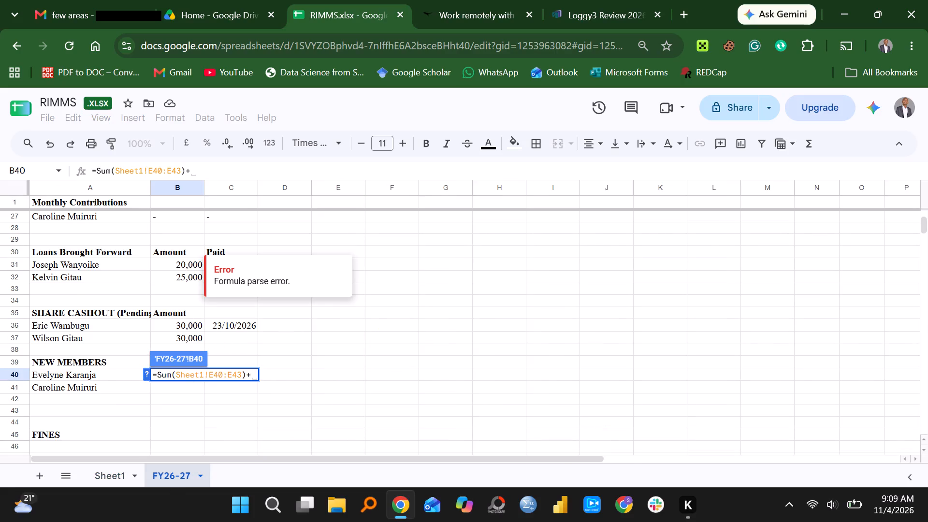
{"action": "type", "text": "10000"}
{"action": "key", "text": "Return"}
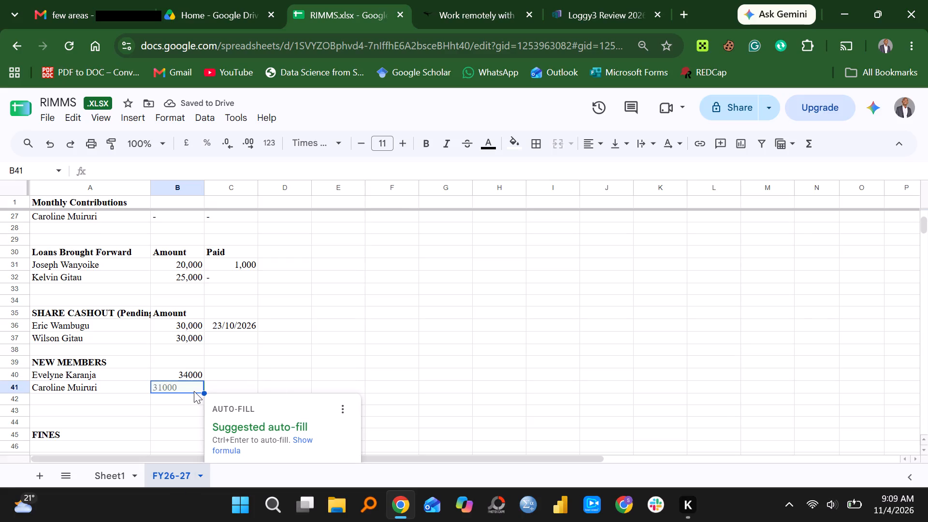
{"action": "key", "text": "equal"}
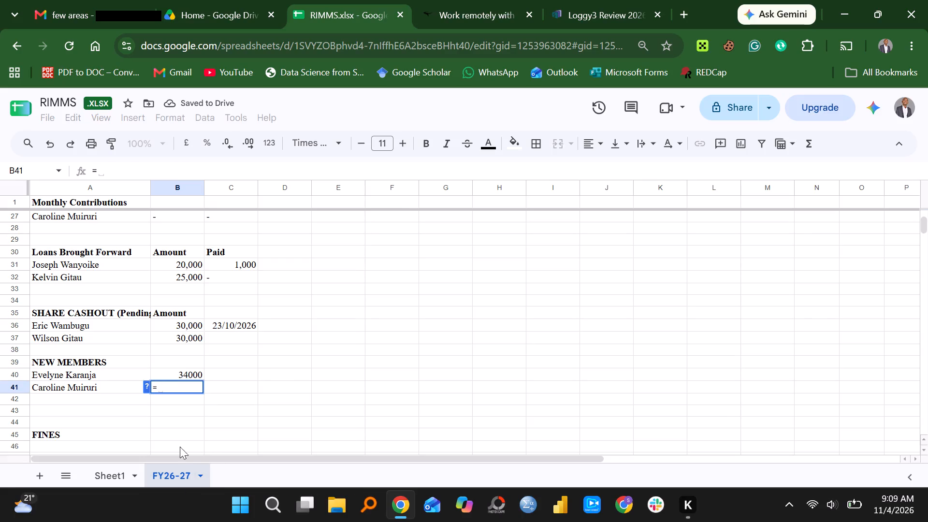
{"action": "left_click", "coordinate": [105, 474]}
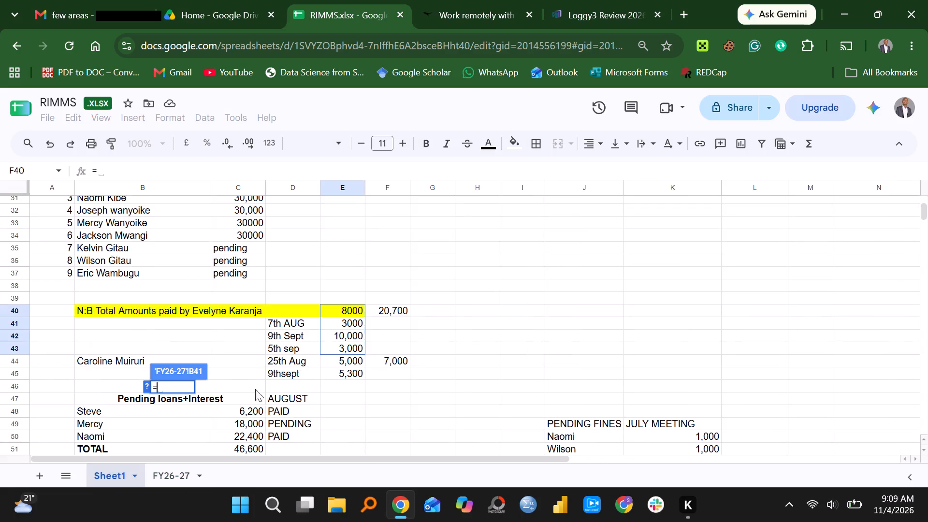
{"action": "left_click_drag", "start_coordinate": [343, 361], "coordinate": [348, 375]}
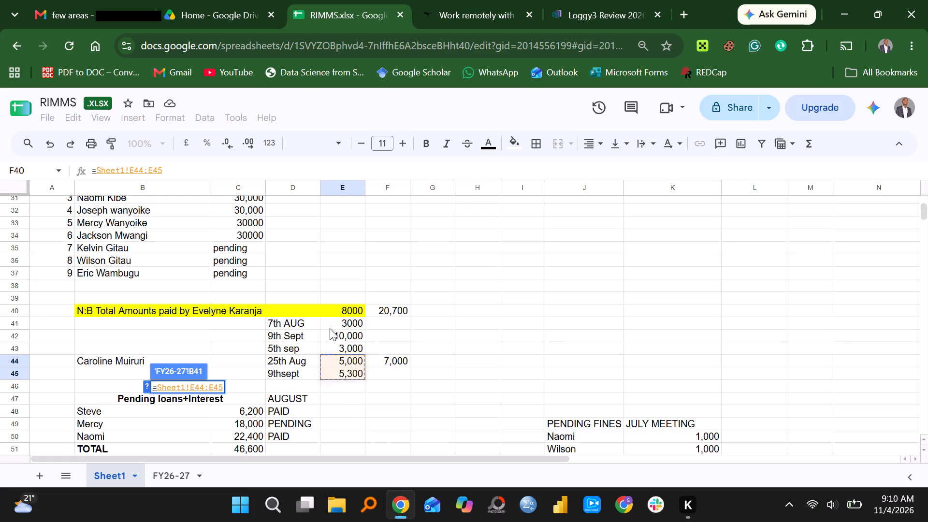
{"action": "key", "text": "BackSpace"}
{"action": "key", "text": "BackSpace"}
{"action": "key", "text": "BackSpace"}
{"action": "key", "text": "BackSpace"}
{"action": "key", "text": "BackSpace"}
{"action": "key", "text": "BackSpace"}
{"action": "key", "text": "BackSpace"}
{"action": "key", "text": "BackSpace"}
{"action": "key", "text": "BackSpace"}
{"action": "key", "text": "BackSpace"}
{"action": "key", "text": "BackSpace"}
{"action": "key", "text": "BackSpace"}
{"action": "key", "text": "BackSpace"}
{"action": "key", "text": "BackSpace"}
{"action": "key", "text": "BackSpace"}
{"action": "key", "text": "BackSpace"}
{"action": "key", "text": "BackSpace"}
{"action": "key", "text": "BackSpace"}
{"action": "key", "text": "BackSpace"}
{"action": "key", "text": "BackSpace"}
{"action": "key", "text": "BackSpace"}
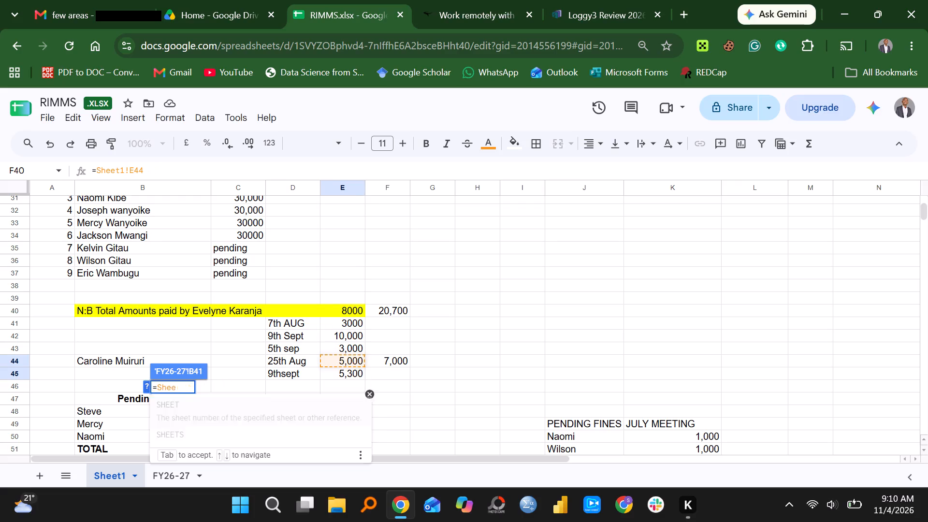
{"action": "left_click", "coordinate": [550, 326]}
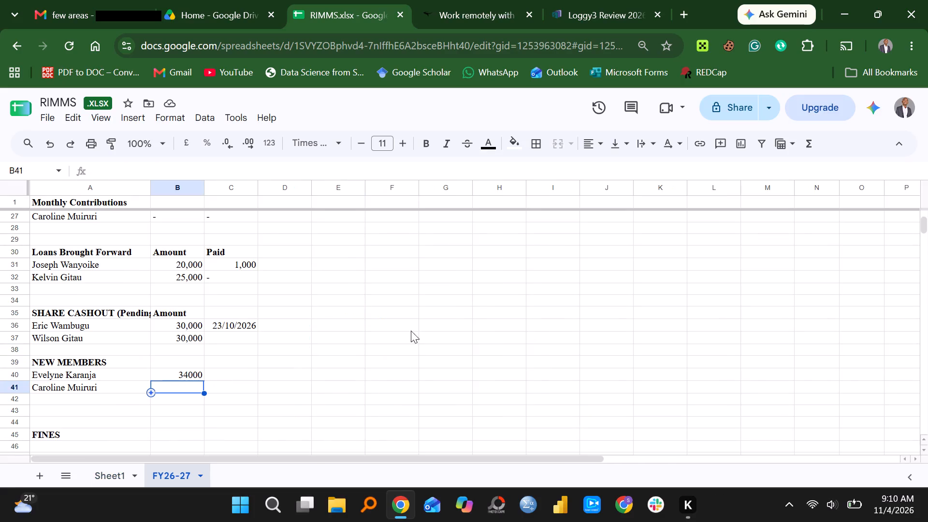
Clear the formula from cell B40, beside the first new member.
{"action": "left_click", "coordinate": [196, 368]}
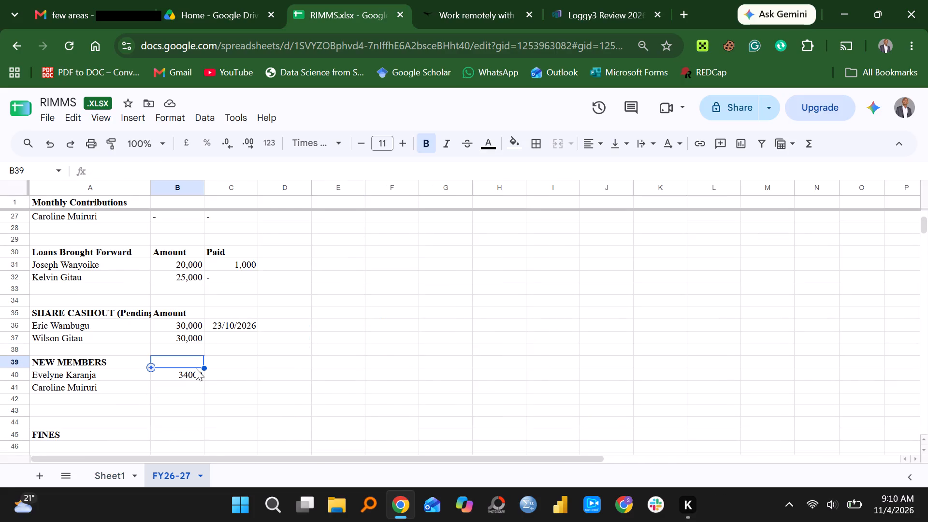
{"action": "left_click", "coordinate": [190, 374]}
{"action": "key", "text": "Return"}
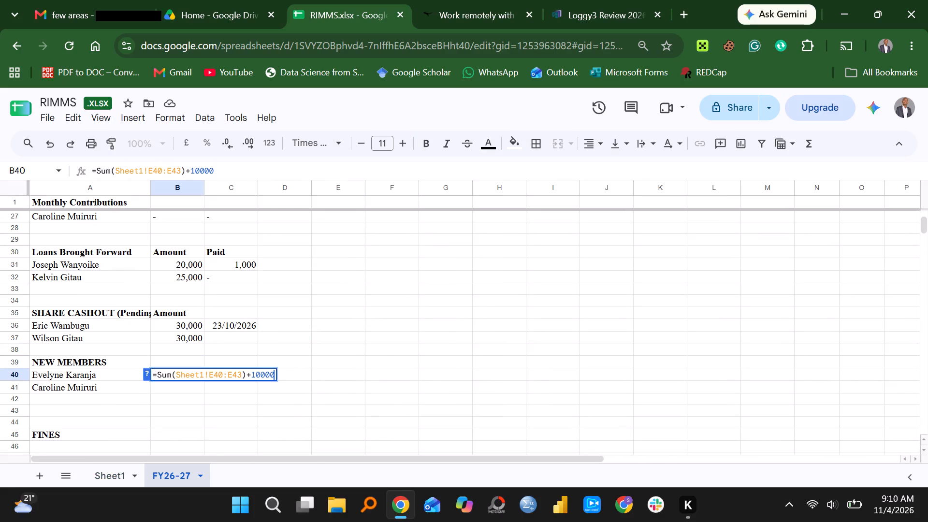
{"action": "key", "text": "Delete"}
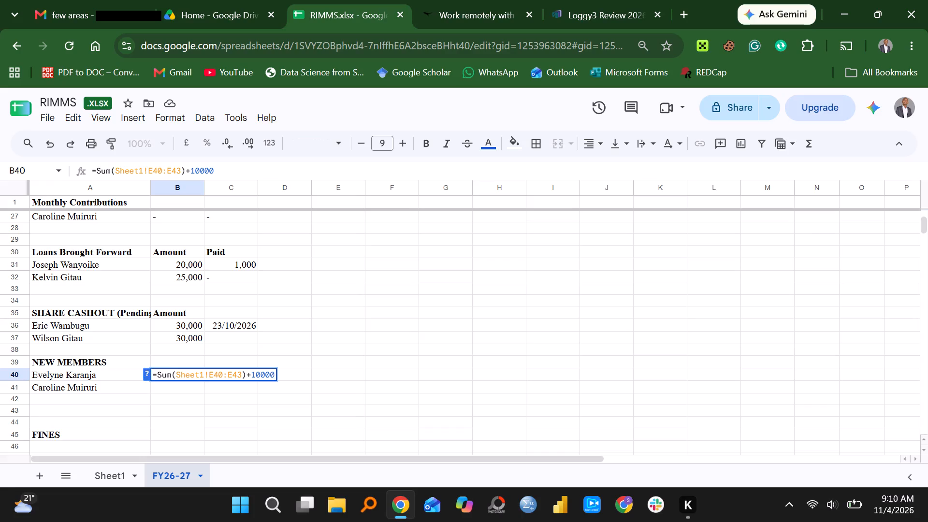
{"action": "key", "text": "BackSpace"}
{"action": "key", "text": "BackSpace"}
{"action": "key", "text": "BackSpace"}
{"action": "key", "text": "BackSpace"}
{"action": "key", "text": "BackSpace"}
{"action": "key", "text": "BackSpace"}
{"action": "key", "text": "BackSpace"}
{"action": "key", "text": "BackSpace"}
{"action": "key", "text": "BackSpace"}
{"action": "key", "text": "BackSpace"}
{"action": "key", "text": "BackSpace"}
{"action": "key", "text": "BackSpace"}
{"action": "key", "text": "BackSpace"}
{"action": "key", "text": "BackSpace"}
{"action": "key", "text": "BackSpace"}
{"action": "key", "text": "BackSpace"}
{"action": "key", "text": "BackSpace"}
{"action": "key", "text": "BackSpace"}
{"action": "key", "text": "BackSpace"}
{"action": "key", "text": "BackSpace"}
{"action": "key", "text": "BackSpace"}
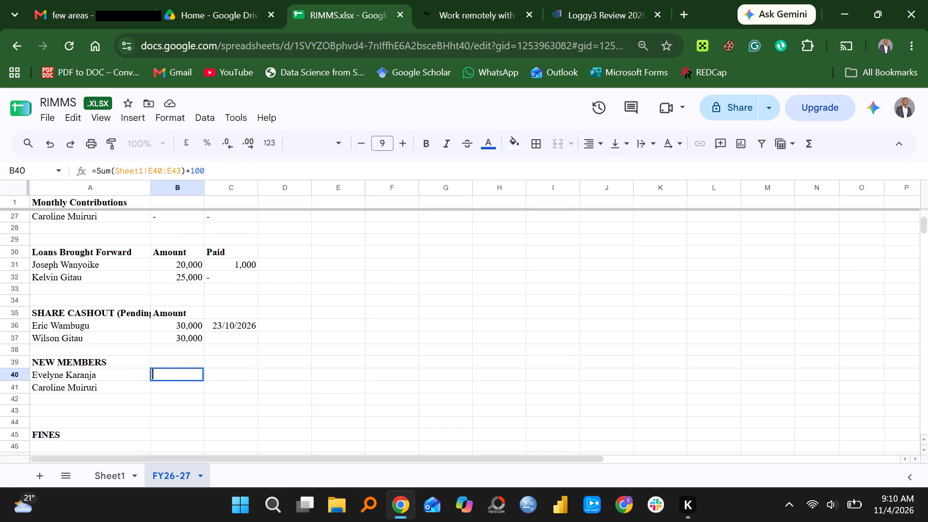
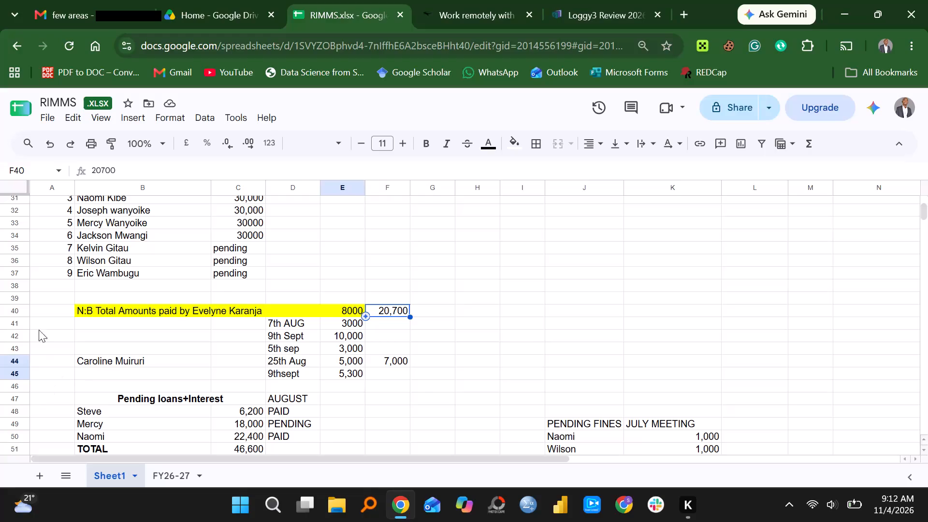
Insert two blank rows at row 46 of Sheet1, directly below the 9thsept payment entry.
{"action": "left_click", "coordinate": [18, 386]}
{"action": "right_click", "coordinate": [18, 386]}
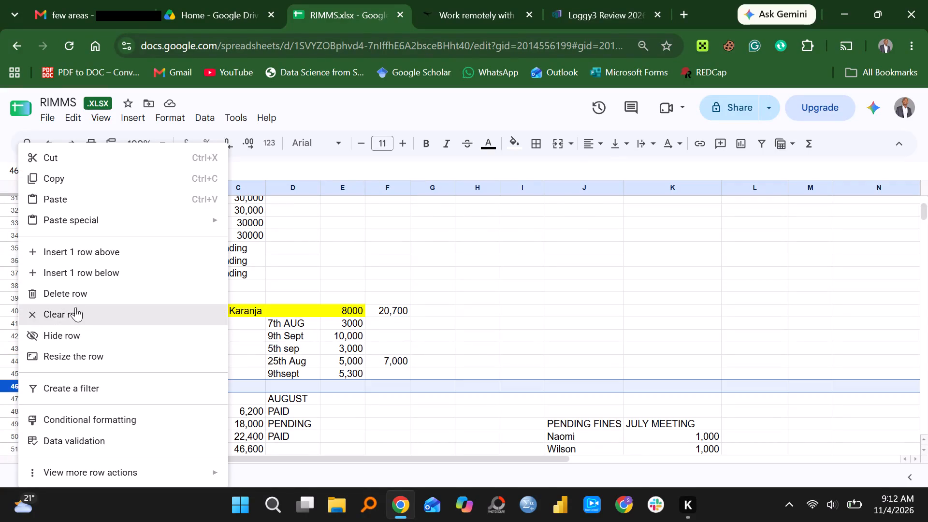
{"action": "left_click", "coordinate": [98, 258]}
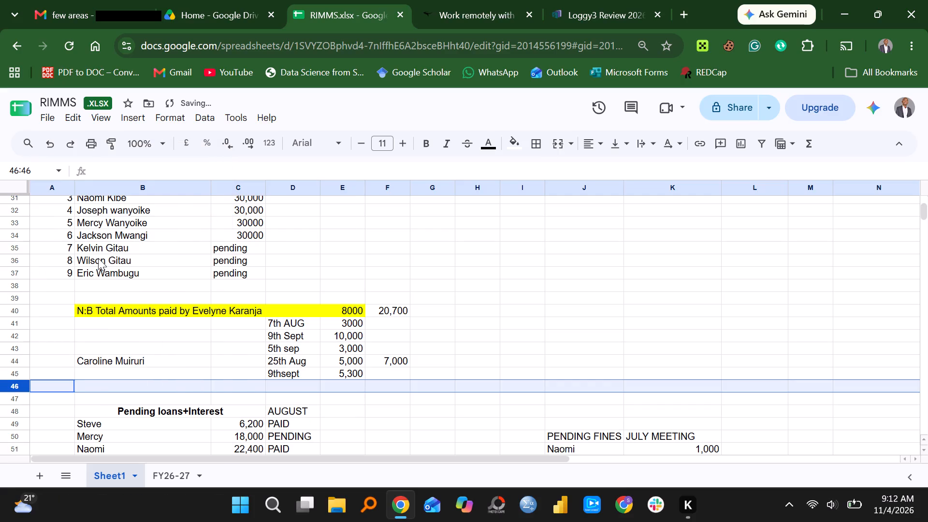
{"action": "right_click", "coordinate": [14, 388]}
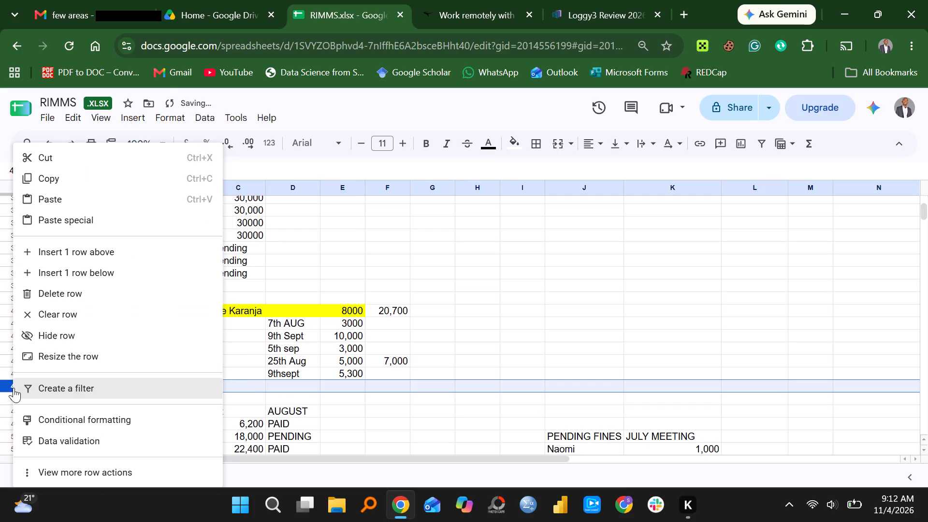
{"action": "left_click", "coordinate": [87, 258]}
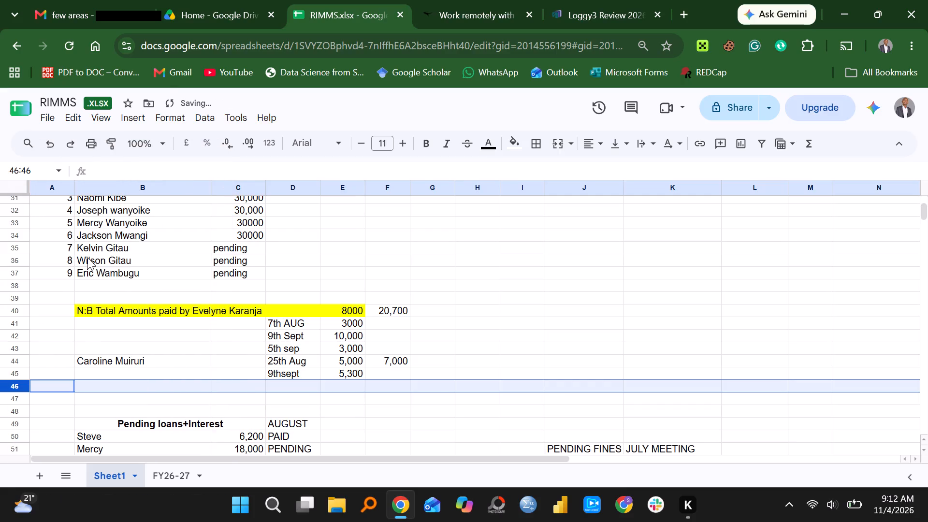
{"action": "left_click", "coordinate": [164, 471]}
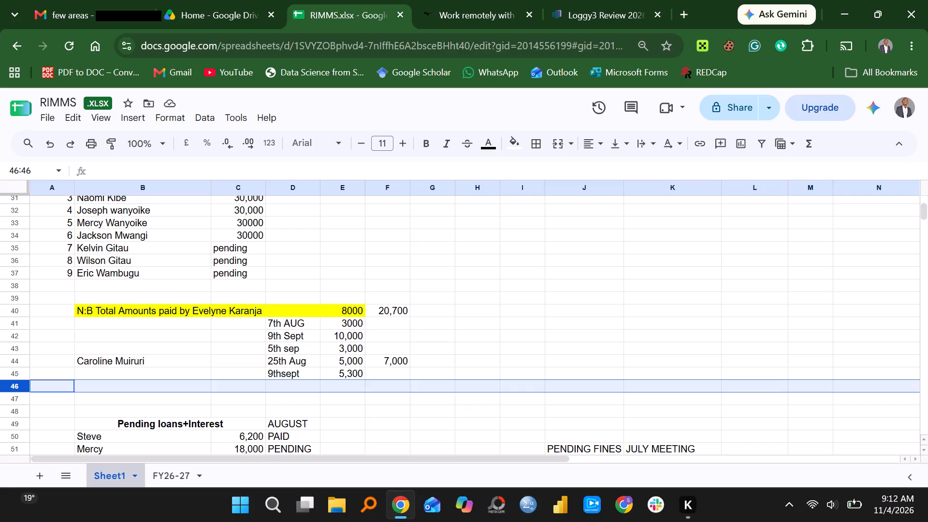
Record the second member's new payment in row 46, with date 7thOcto in column D and amount 5300 in column E.
{"action": "left_click", "coordinate": [299, 388]}
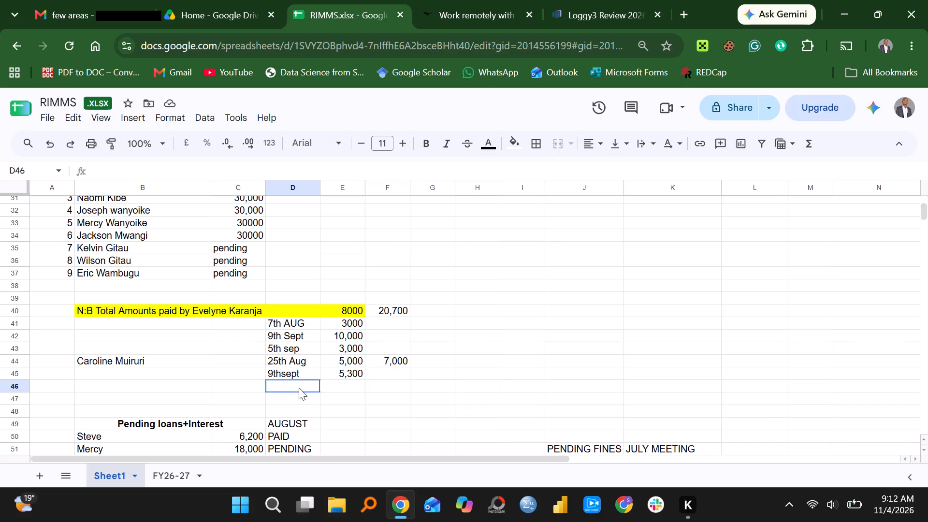
{"action": "type", "text": "7th"}
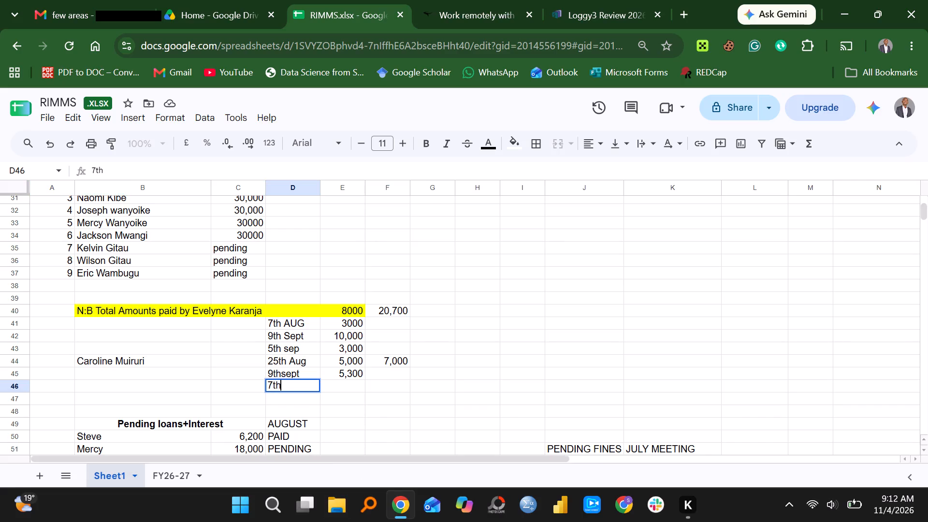
{"action": "type", "text": "Oct"}
{"action": "key", "text": "o"}
{"action": "key", "text": "Right"}
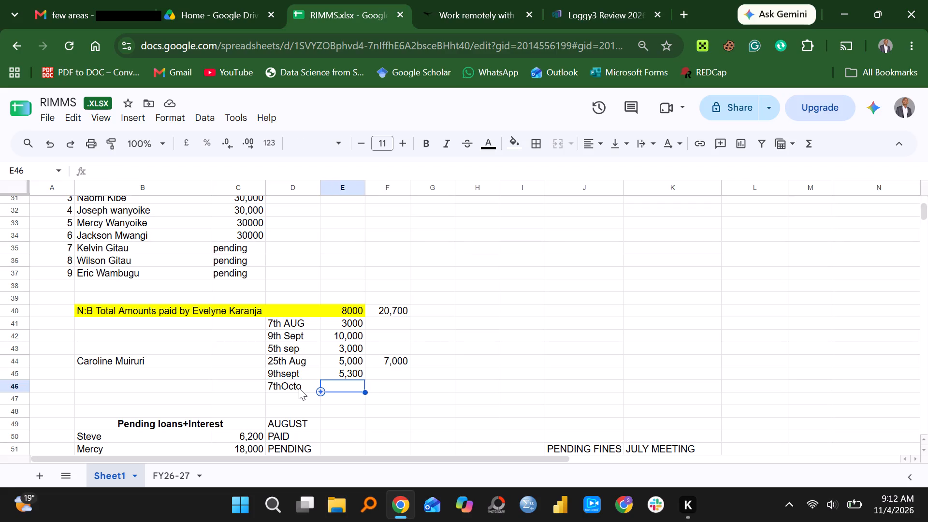
{"action": "type", "text": "53"}
{"action": "type", "text": "00"}
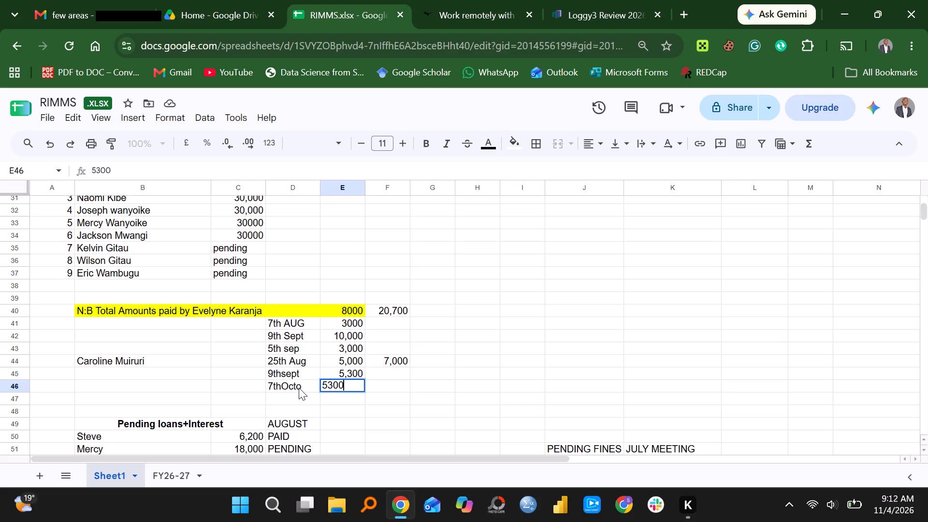
{"action": "key", "text": "Right"}
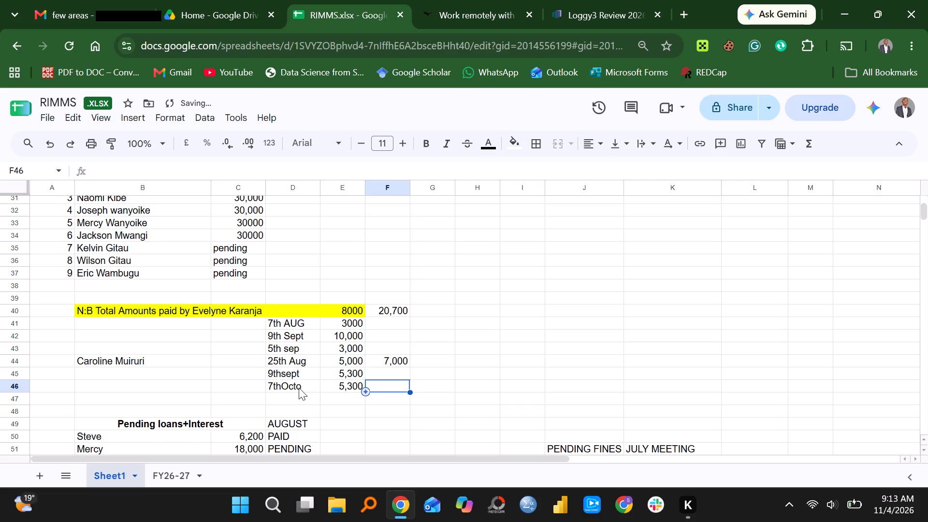
Calculate =53-22 in the spare cell H46, beside the 7thOcto payment row.
{"action": "left_click", "coordinate": [489, 389]}
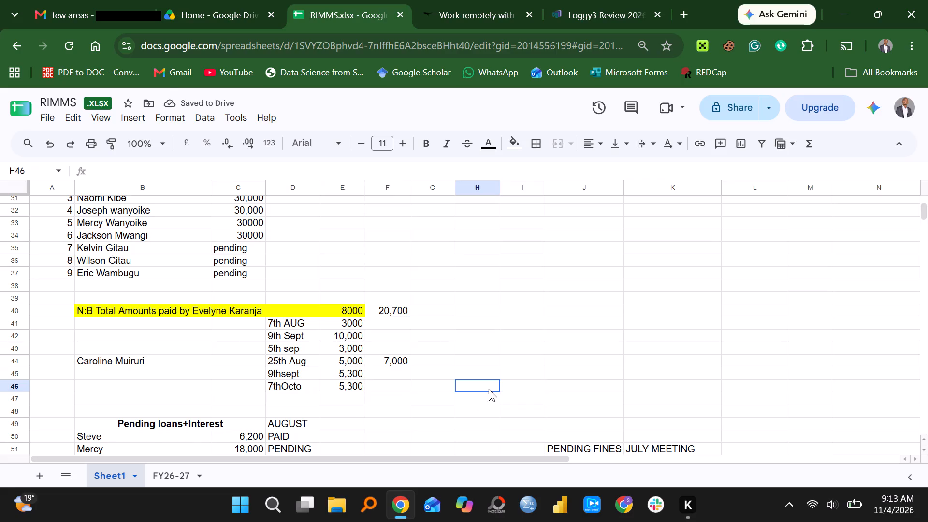
{"action": "type", "text": "53"}
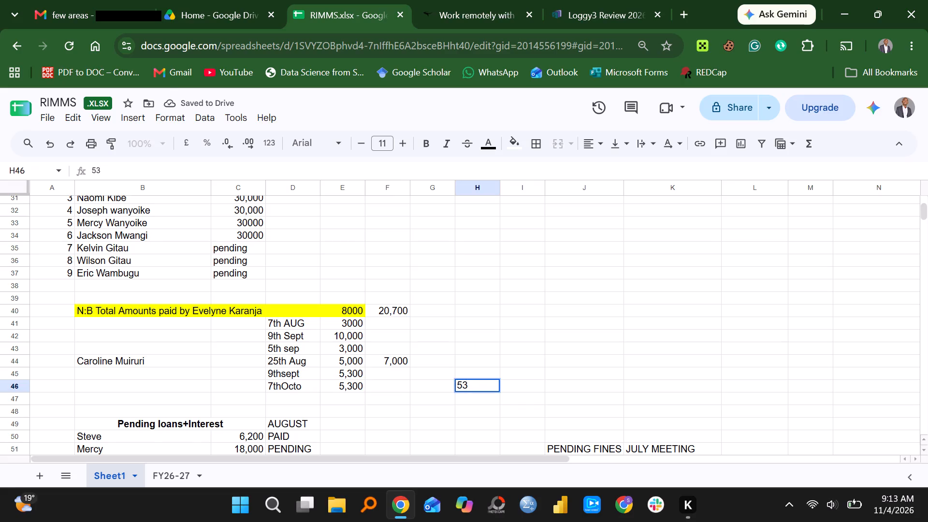
{"action": "key", "text": "BackSpace"}
{"action": "key", "text": "BackSpace"}
{"action": "key", "text": "BackSpace"}
{"action": "key", "text": "equal"}
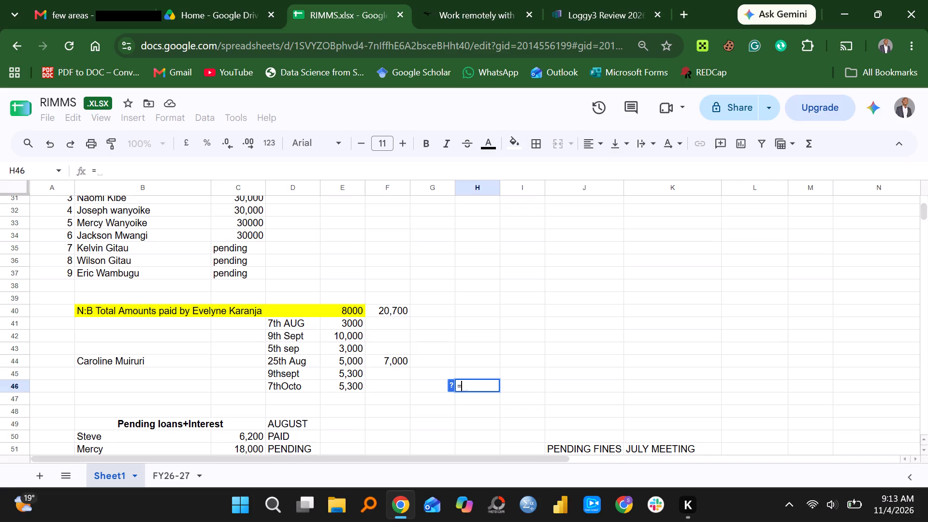
{"action": "type", "text": "53"}
{"action": "type", "text": "-22"}
{"action": "key", "text": "Return"}
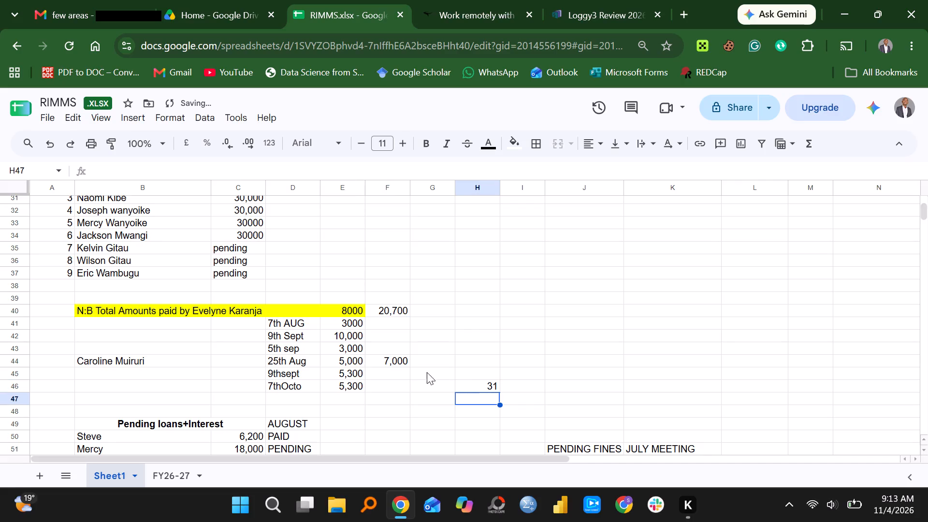
Set the second member's total in cell F44, on the 25th Aug row, to 10100.
{"action": "double_click", "coordinate": [401, 365]}
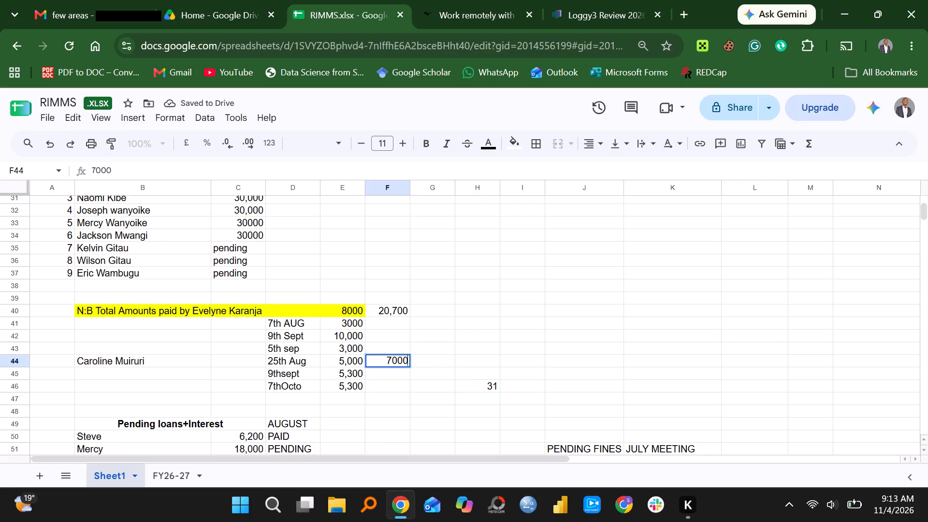
{"action": "key", "text": "BackSpace"}
{"action": "key", "text": "BackSpace"}
{"action": "key", "text": "BackSpace"}
{"action": "key", "text": "BackSpace"}
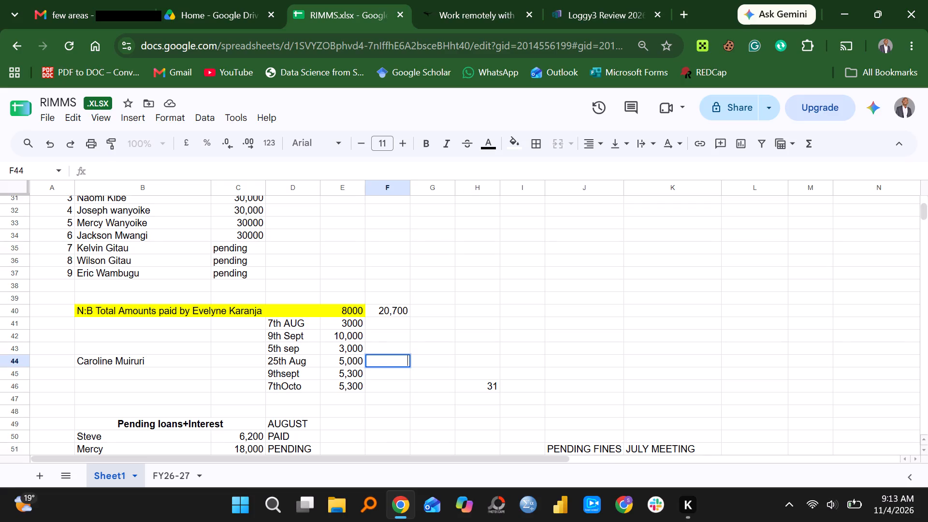
{"action": "key", "text": "1"}
{"action": "type", "text": "0100"}
{"action": "key", "text": "Return"}
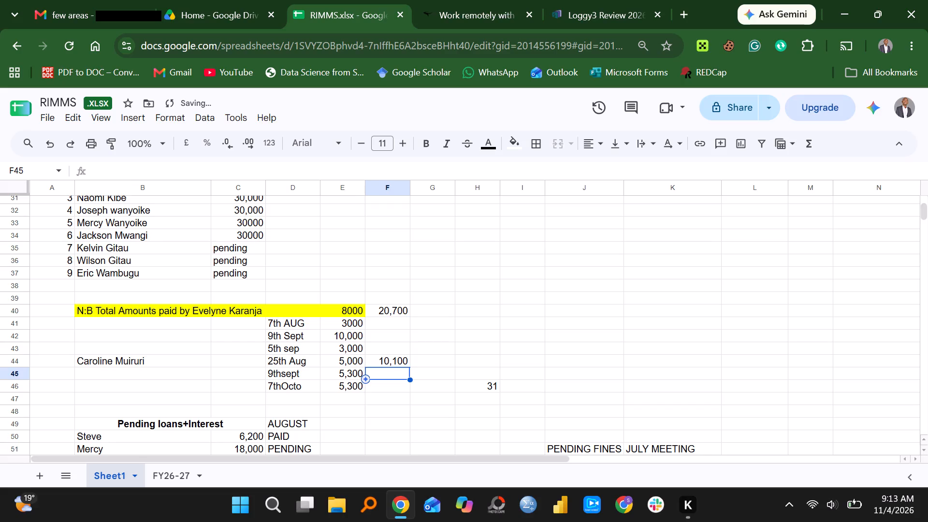
Insert a blank row above row 44, between the 5th sep and 25th Aug payment entries.
{"action": "left_click", "coordinate": [17, 363]}
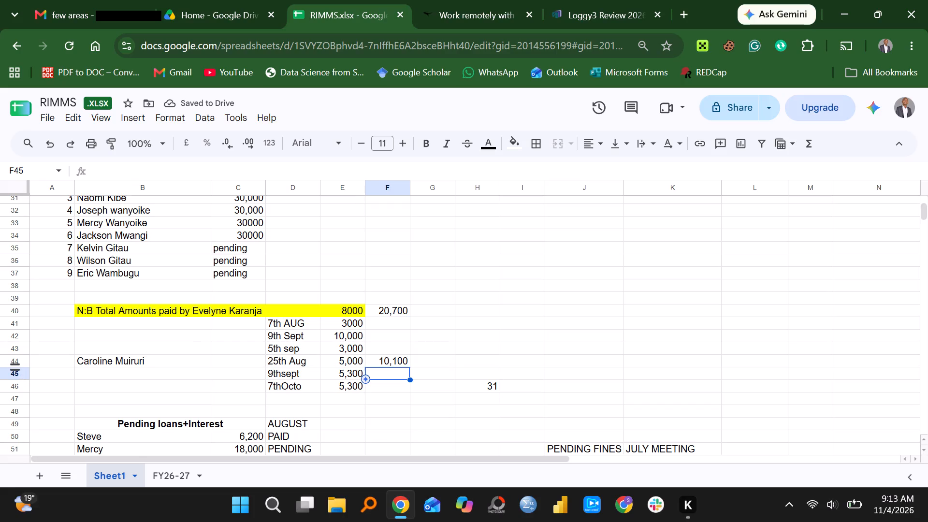
{"action": "left_click", "coordinate": [14, 362]}
{"action": "right_click", "coordinate": [14, 362]}
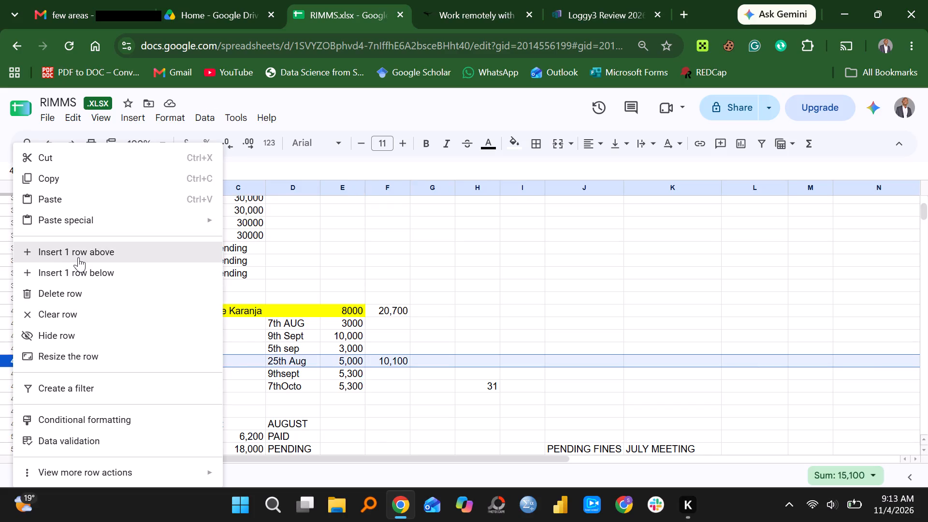
{"action": "left_click", "coordinate": [78, 257]}
Record the first member's new payment in row 44, with date 9thOcto in column D and amount 4000 in column E.
{"action": "left_click", "coordinate": [310, 365]}
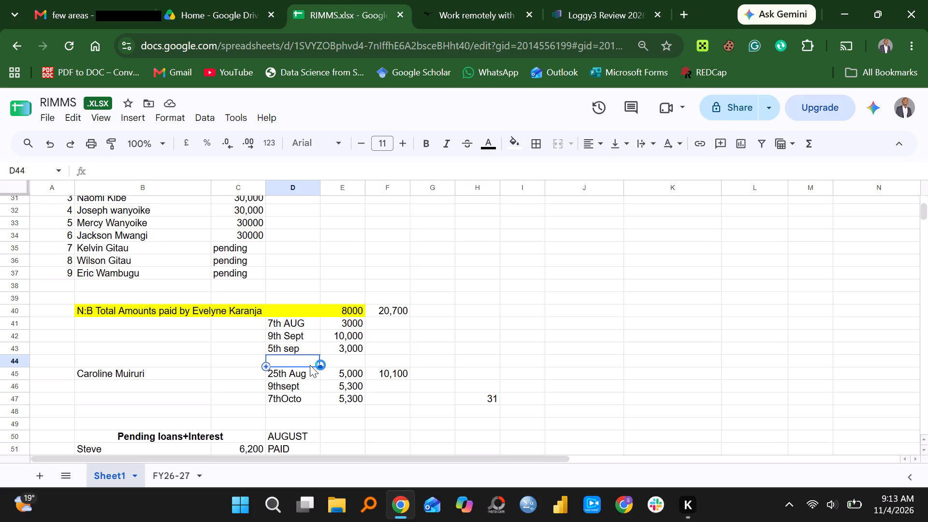
{"action": "key", "text": "9"}
{"action": "type", "text": "th"}
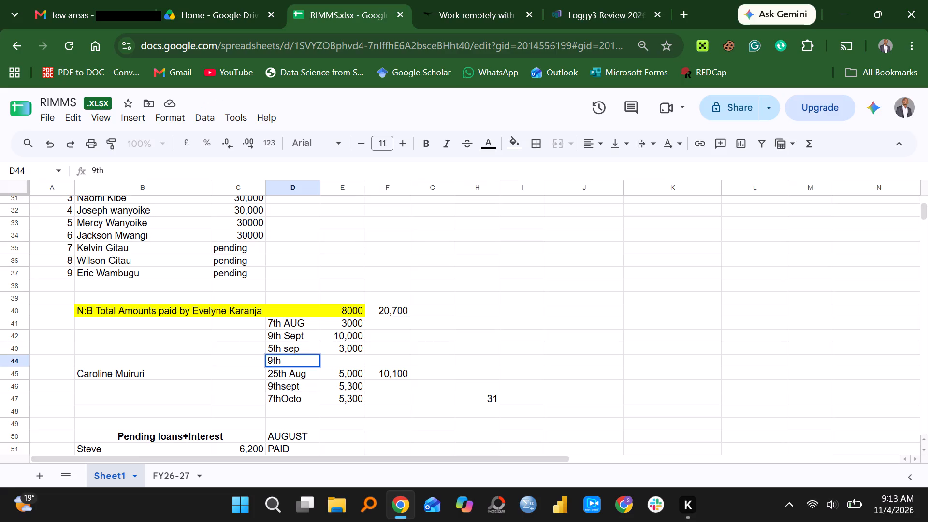
{"action": "key", "text": "shift+o"}
{"action": "type", "text": "ct"}
{"action": "key", "text": "o"}
{"action": "key", "text": "Right"}
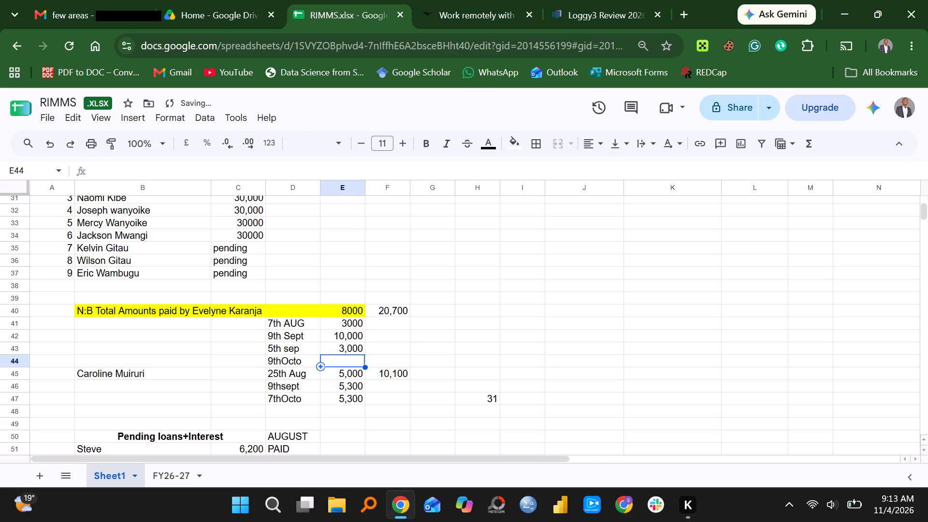
{"action": "type", "text": "4000"}
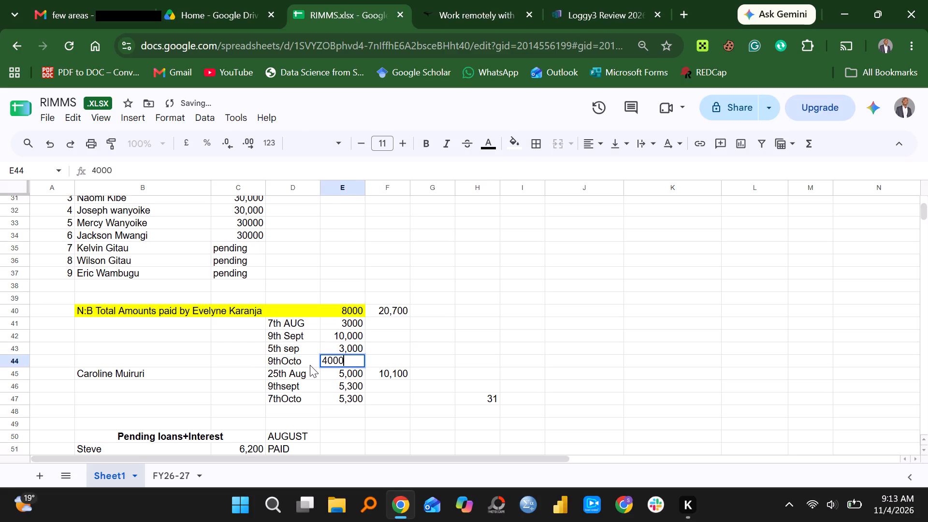
{"action": "key", "text": "Right"}
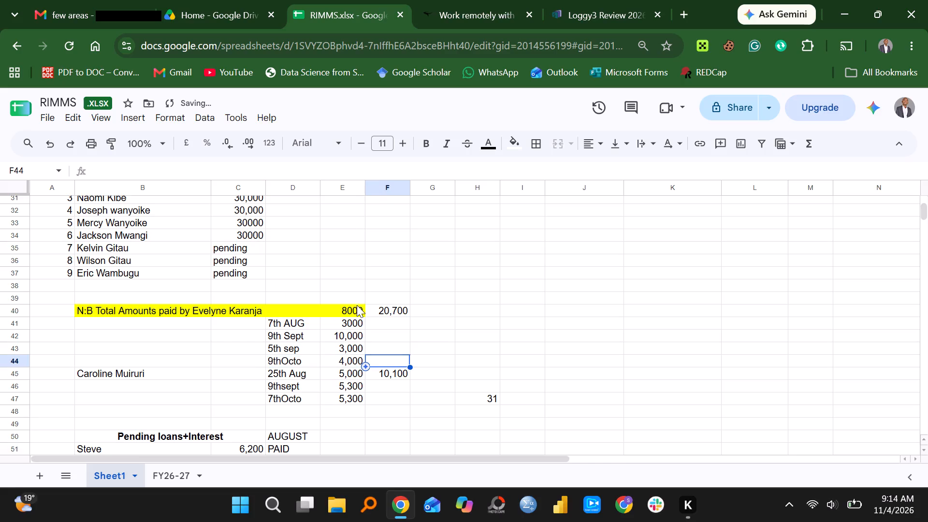
Check the sum of the first member's payments in E40:E44, and calculate =4000-2200 in cell G41.
{"action": "left_click_drag", "start_coordinate": [354, 308], "coordinate": [353, 358]}
{"action": "left_click", "coordinate": [433, 322]}
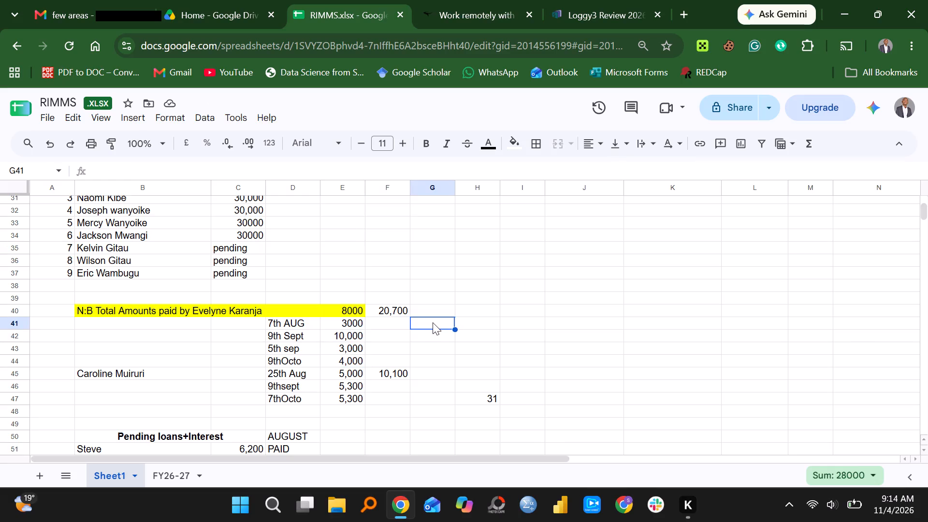
{"action": "key", "text": "equal"}
{"action": "type", "text": "4000"}
{"action": "type", "text": "-2"}
{"action": "key", "text": "2"}
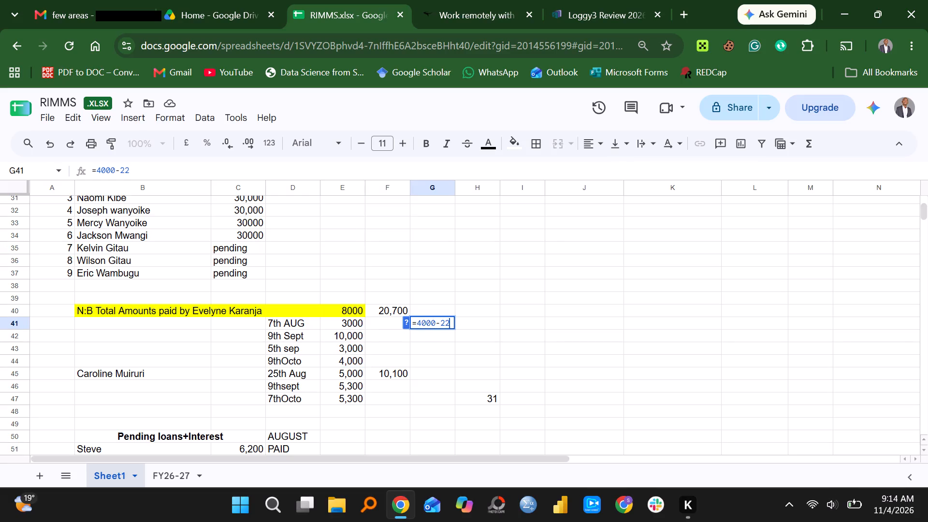
{"action": "type", "text": "00"}
{"action": "key", "text": "Return"}
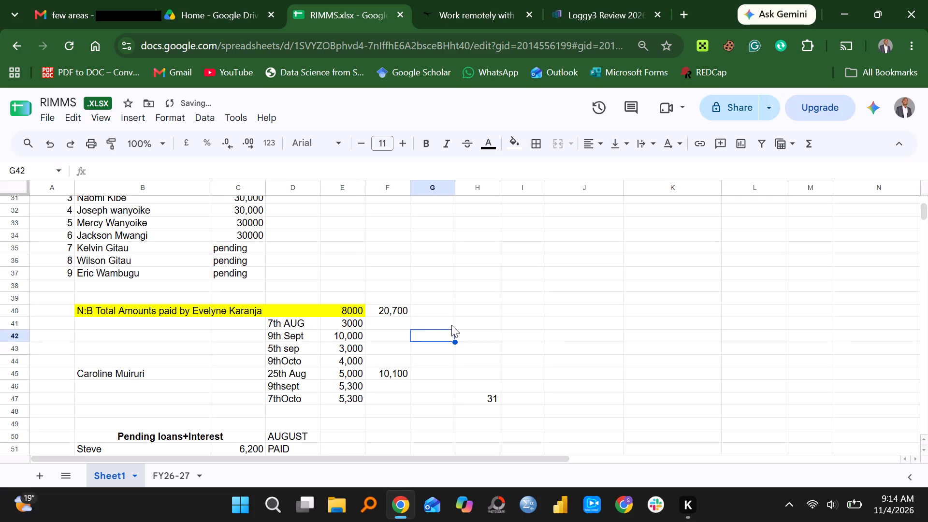
Change the first member's total in cell F40 to the formula =20700+G41.
{"action": "double_click", "coordinate": [394, 315]}
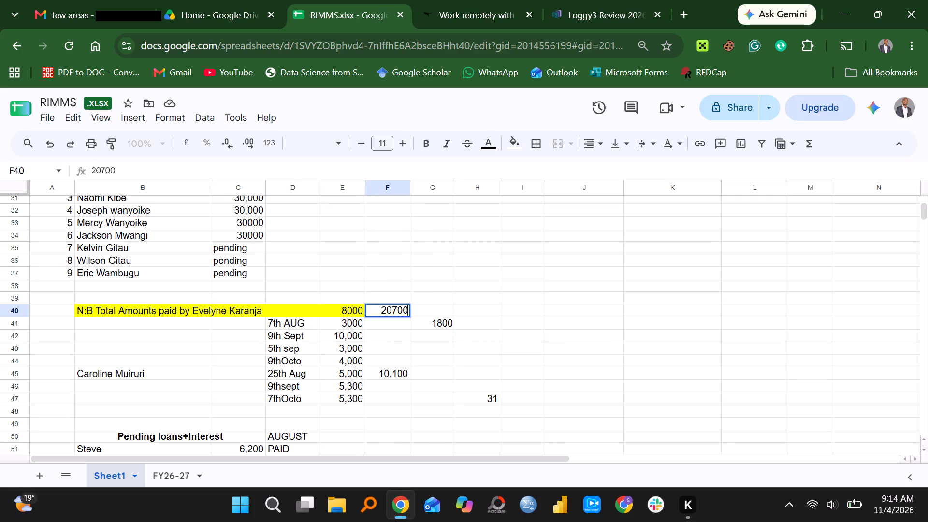
{"action": "left_click", "coordinate": [383, 313]}
{"action": "key", "text": "equal"}
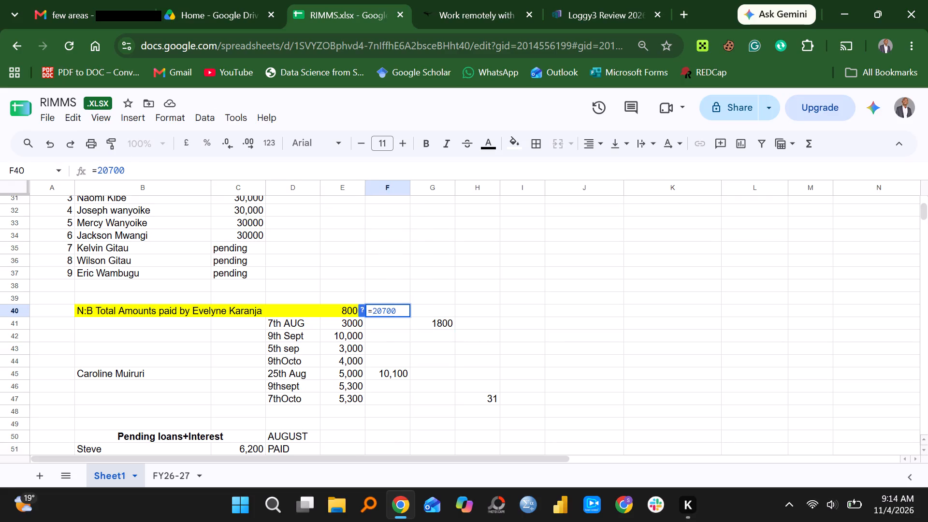
{"action": "left_click", "coordinate": [402, 312]}
{"action": "key", "text": "shift+plus"}
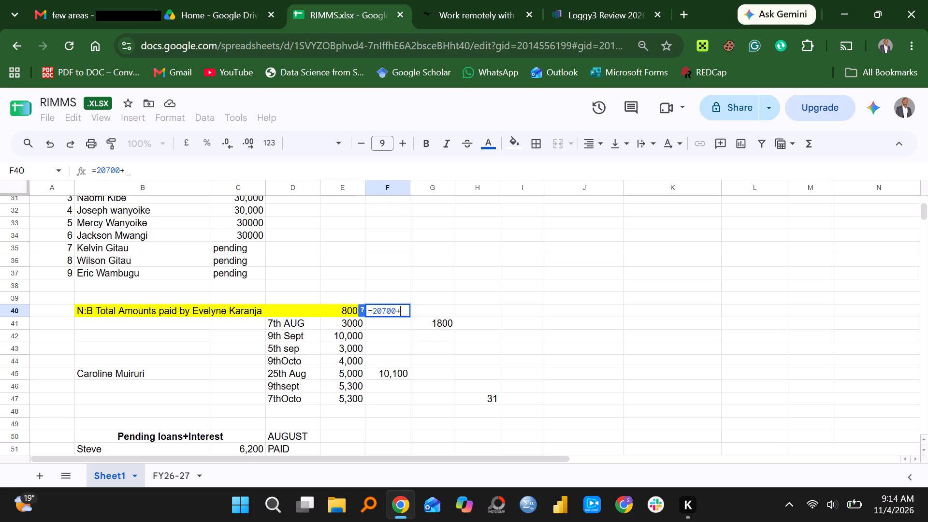
{"action": "left_click", "coordinate": [432, 323]}
{"action": "key", "text": "Return"}
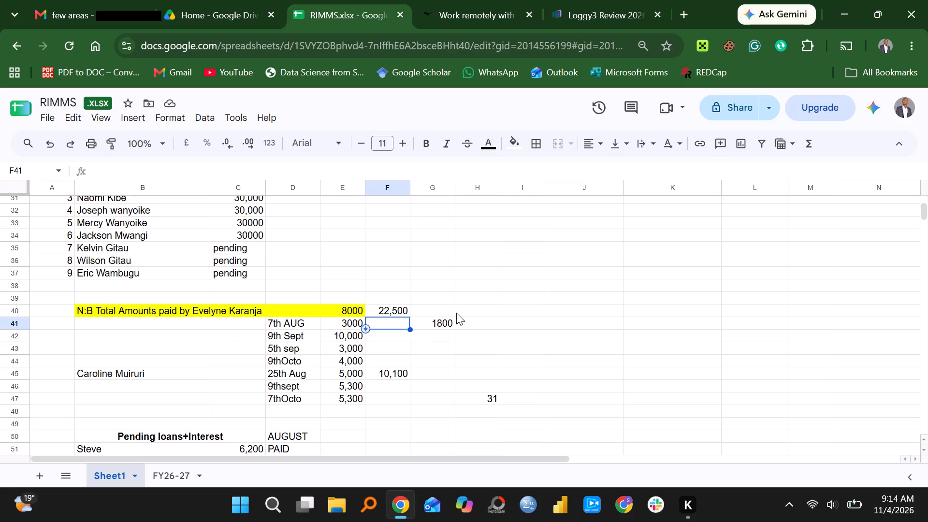
{"action": "left_click", "coordinate": [481, 309]}
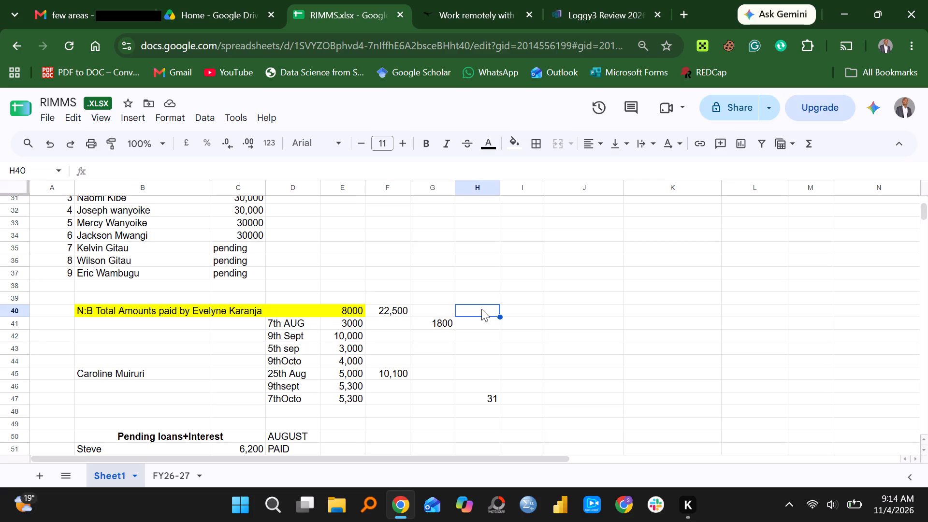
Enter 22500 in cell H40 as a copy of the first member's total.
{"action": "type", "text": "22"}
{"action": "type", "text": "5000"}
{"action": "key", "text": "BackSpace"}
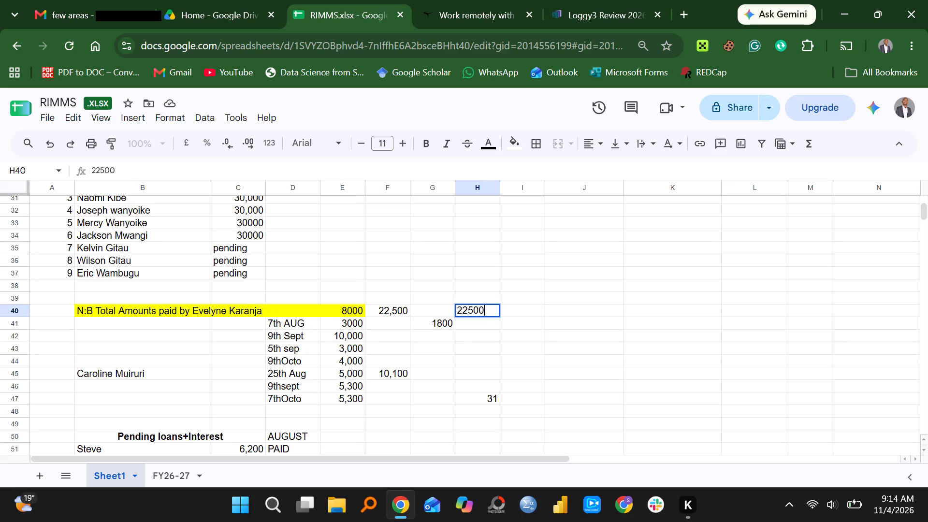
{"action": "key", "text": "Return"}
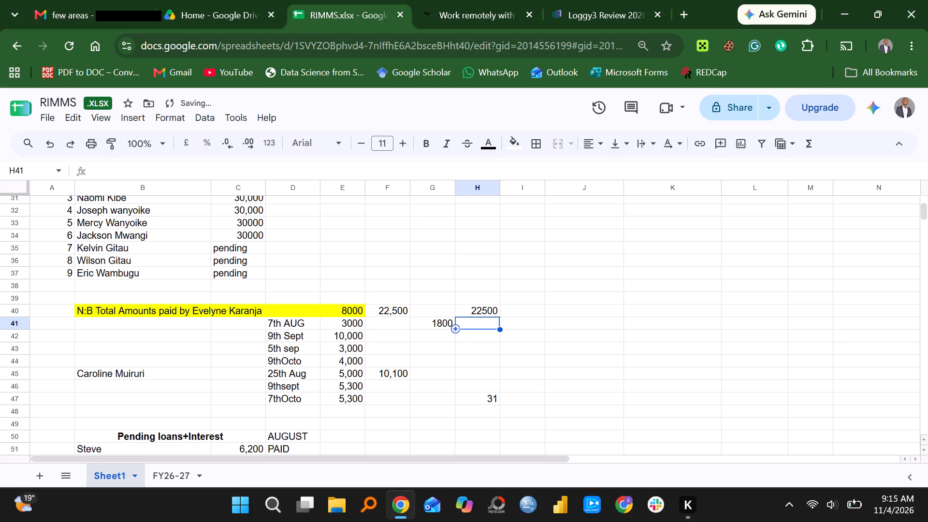
Replace the formula in the first member's total cell F40 with the plain value 22500.
{"action": "left_click", "coordinate": [400, 310]}
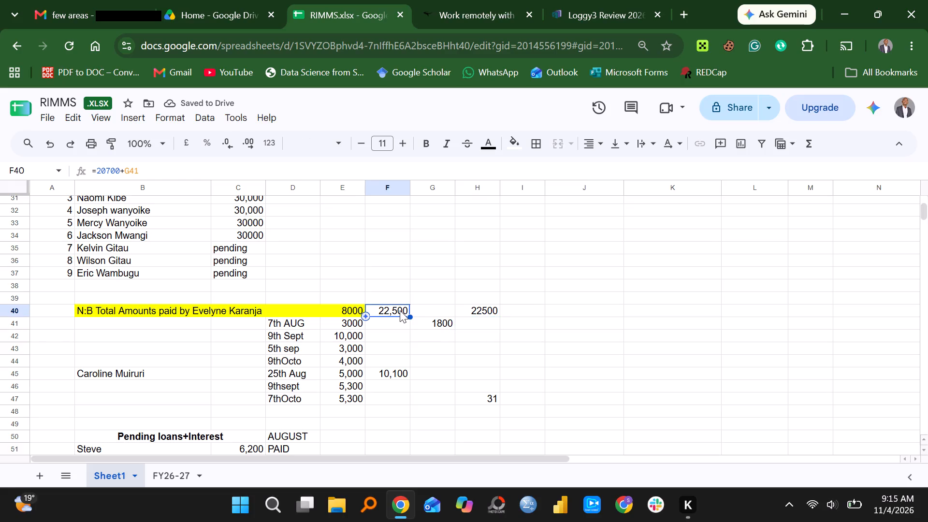
{"action": "type", "text": "22"}
{"action": "type", "text": "500"}
{"action": "key", "text": "Return"}
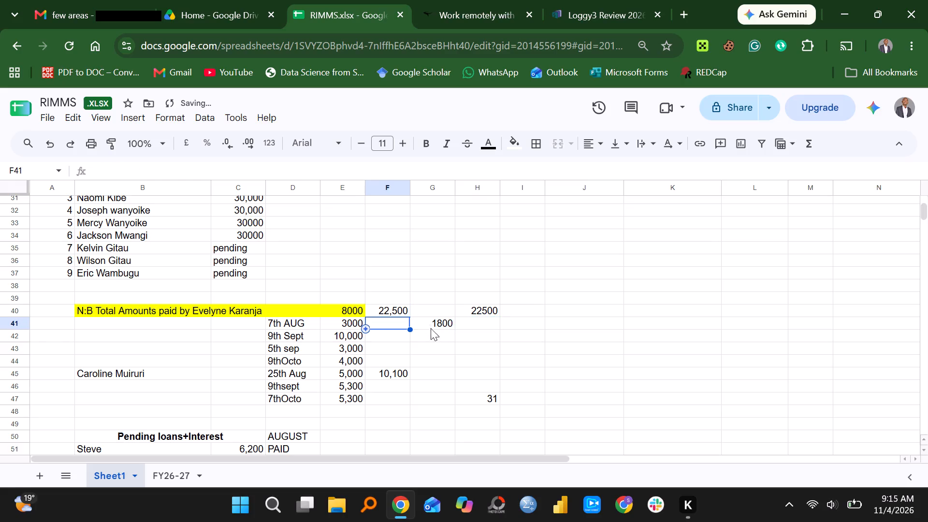
Clear the helper figures in the range G40:H47 beside the members' payment entries.
{"action": "left_click_drag", "start_coordinate": [448, 315], "coordinate": [490, 371]}
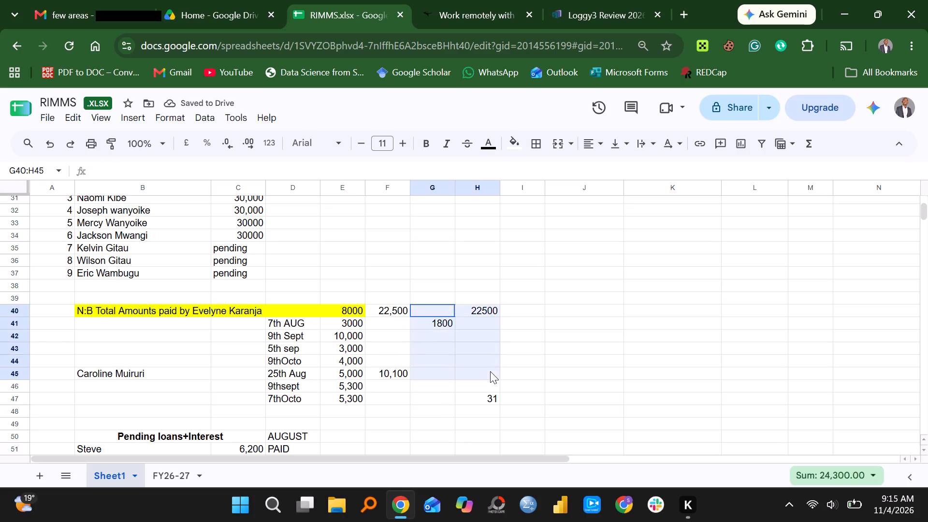
{"action": "left_click_drag", "start_coordinate": [490, 371], "coordinate": [493, 397]}
{"action": "key", "text": "Delete"}
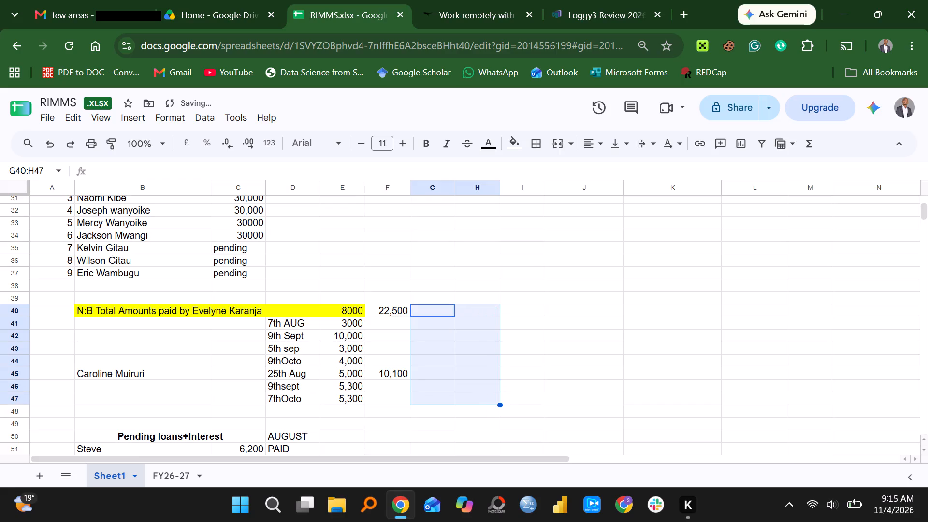
{"action": "left_click", "coordinate": [482, 333]}
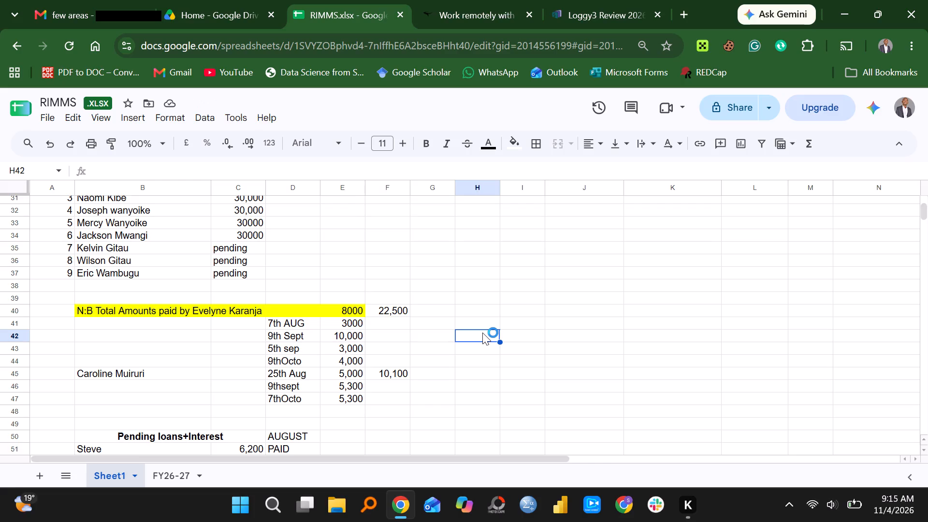
Calculate =600+245 in cell I41 and check the result.
{"action": "left_click", "coordinate": [519, 330]}
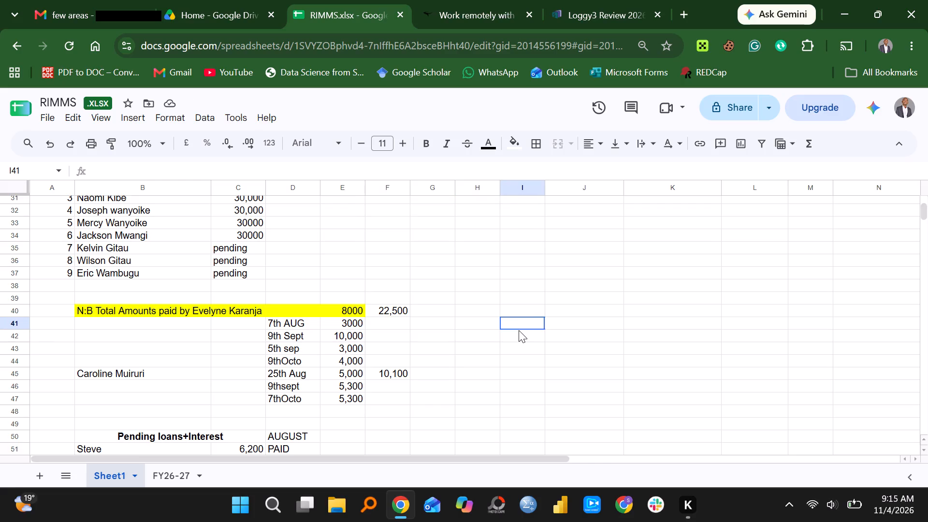
{"action": "key", "text": "equal"}
{"action": "type", "text": "600+"}
{"action": "type", "text": "245"}
{"action": "key", "text": "Return"}
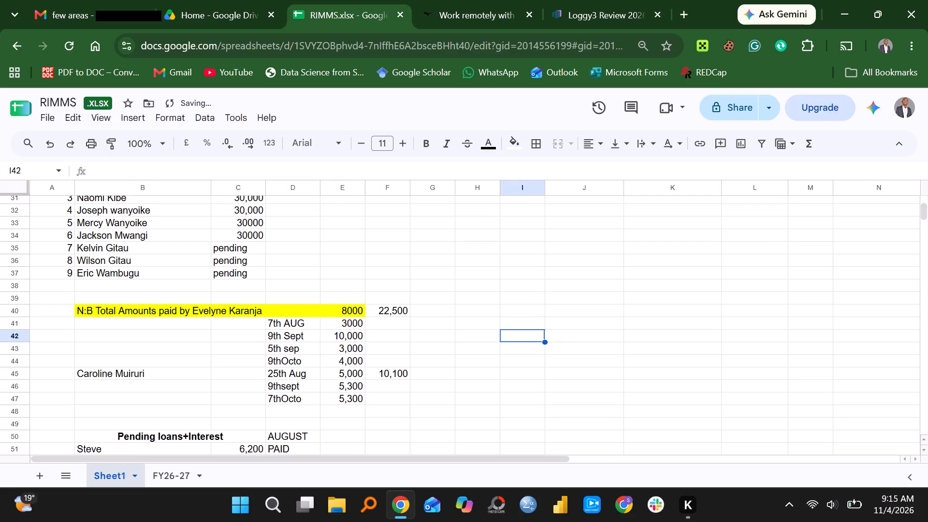
{"action": "left_click", "coordinate": [539, 320]}
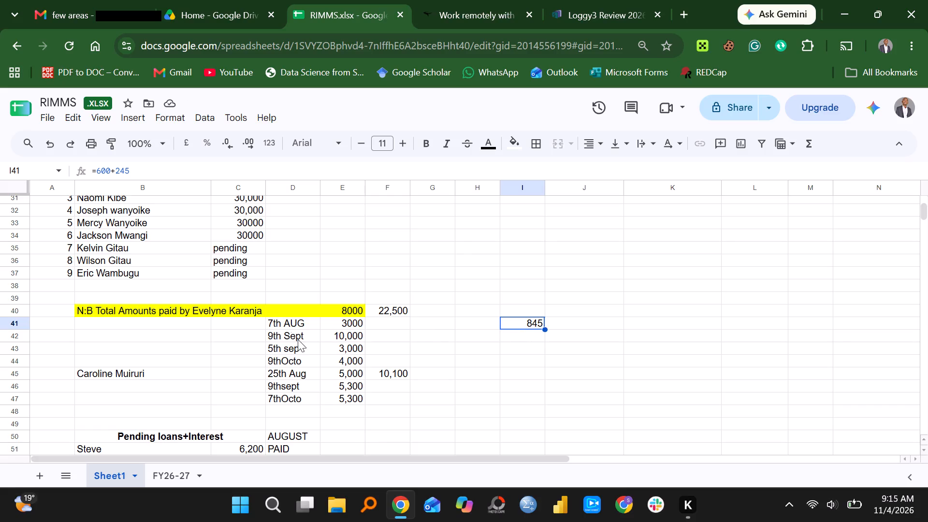
Correct the second member's September payment date in cell D46 to 9th Sept.
{"action": "double_click", "coordinate": [288, 388]}
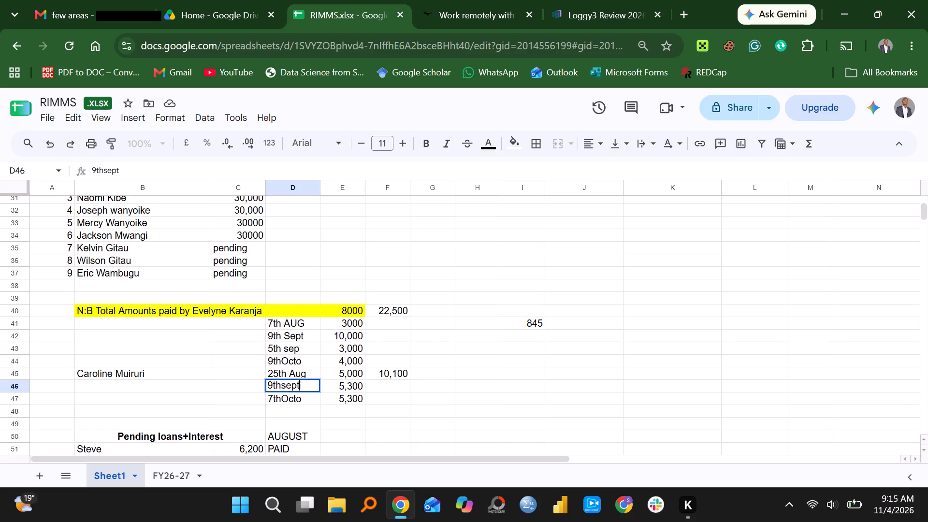
{"action": "left_click", "coordinate": [282, 386]}
{"action": "key", "text": "space"}
{"action": "key", "text": "Delete"}
{"action": "key", "text": "shift+s"}
Add the missing space to the second member's October payment date in cell D47, making it 7th Octo.
{"action": "double_click", "coordinate": [282, 399]}
{"action": "left_click", "coordinate": [282, 399]}
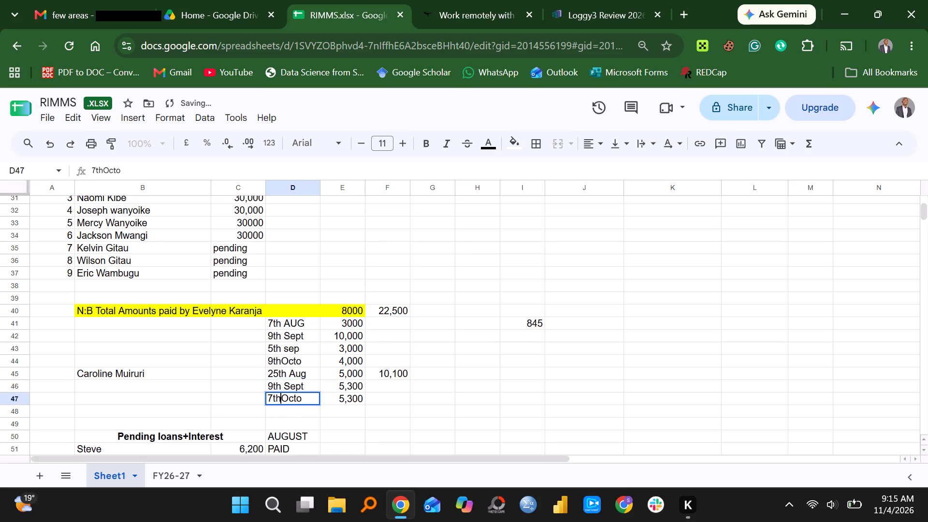
{"action": "key", "text": "space"}
{"action": "left_click", "coordinate": [308, 395]}
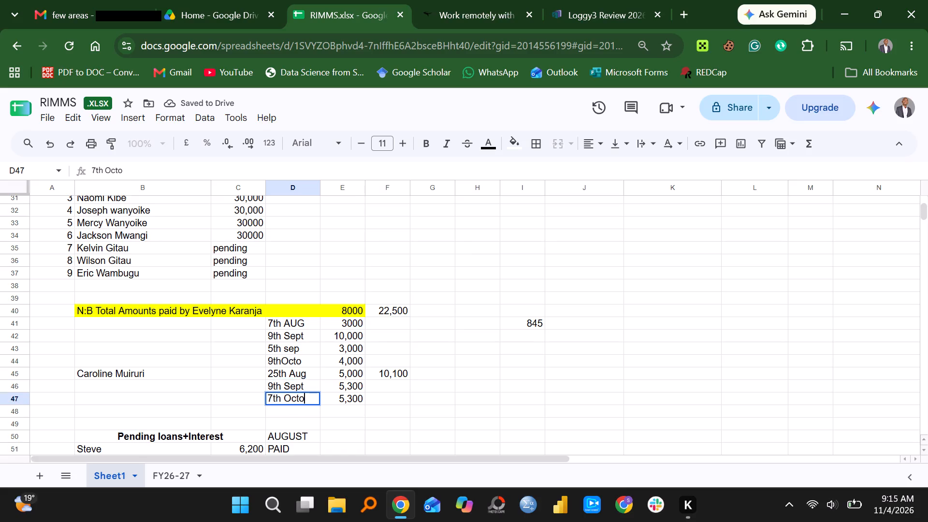
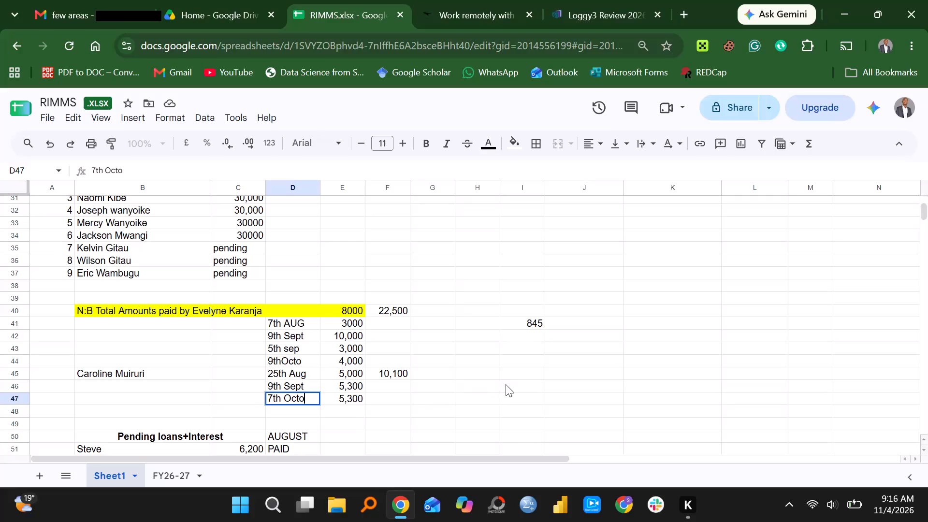
Clear the helper calculation from cell I41 beside the new members' payment entries.
{"action": "left_click", "coordinate": [506, 384]}
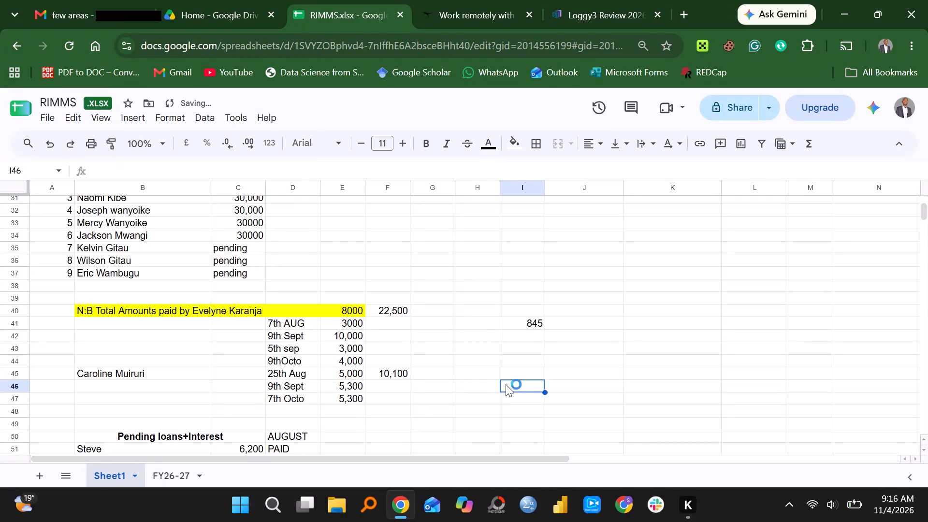
{"action": "left_click", "coordinate": [531, 321]}
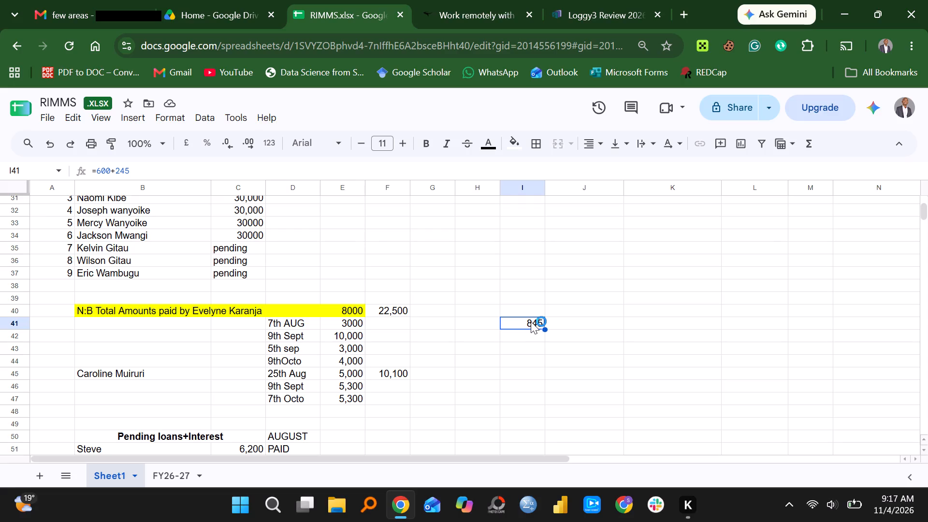
{"action": "key", "text": "Delete"}
{"action": "key", "text": "Delete"}
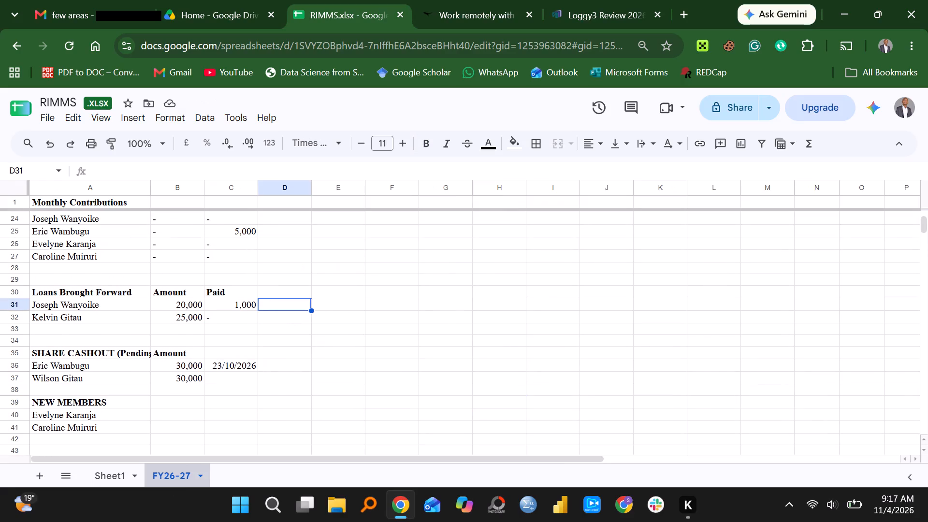
On the FY26-27 sheet, enter a payment of 1,000 in cell D31 for the first borrower under Loans Brought Forward.
{"action": "key", "text": "1"}
{"action": "type", "text": ",000"}
{"action": "key", "text": "Right"}
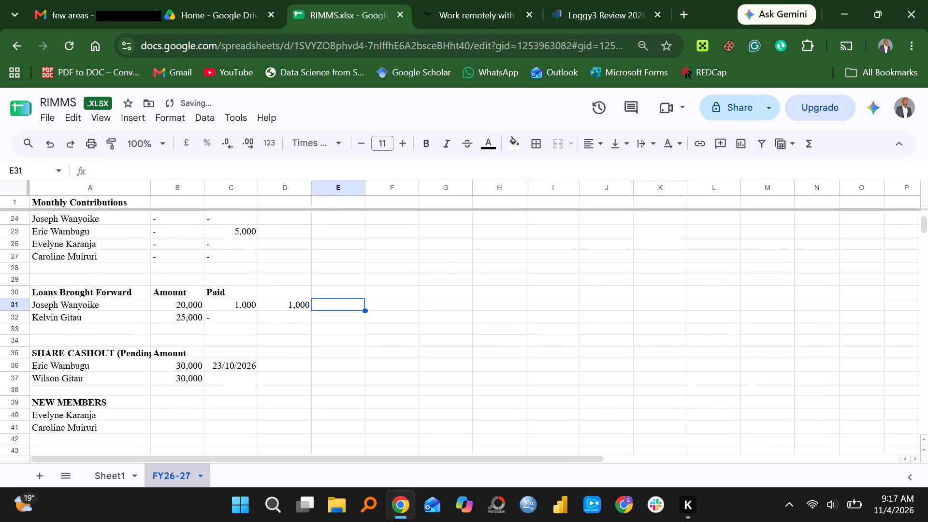
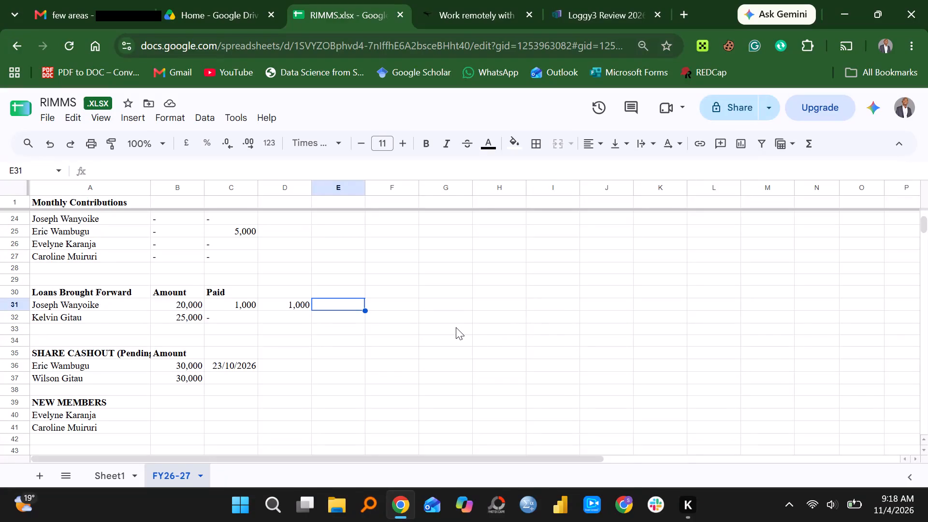
Change the first borrower's Paid entry in cell C31 under Loans Brought Forward to the formula =1000+1000.
{"action": "double_click", "coordinate": [249, 305]}
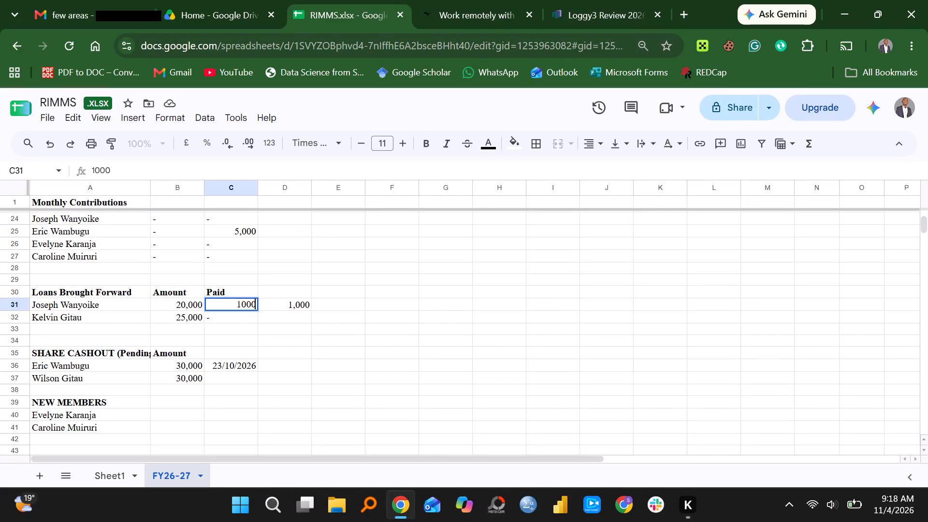
{"action": "left_click", "coordinate": [242, 304]}
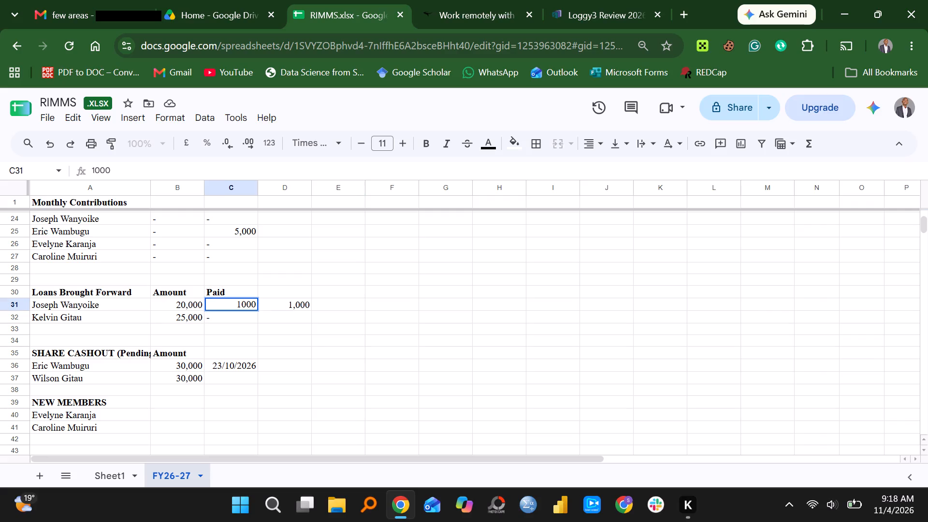
{"action": "left_click", "coordinate": [254, 304]}
{"action": "key", "text": "shift+plus"}
{"action": "type", "text": "1000"}
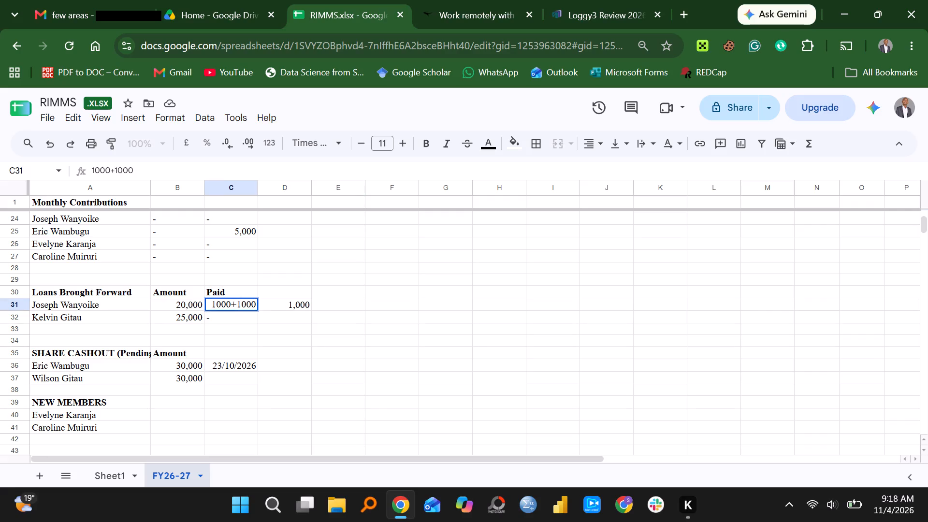
{"action": "left_click", "coordinate": [213, 304]}
{"action": "key", "text": "equal"}
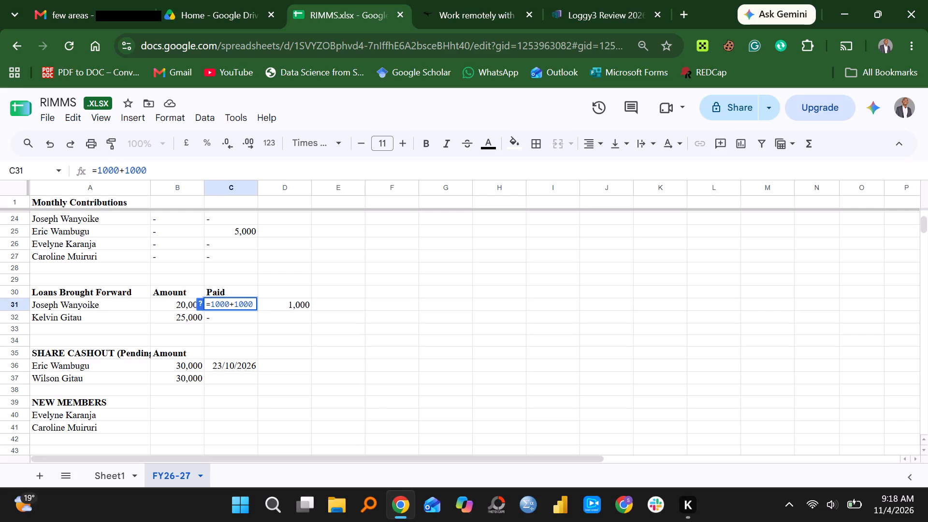
{"action": "key", "text": "Return"}
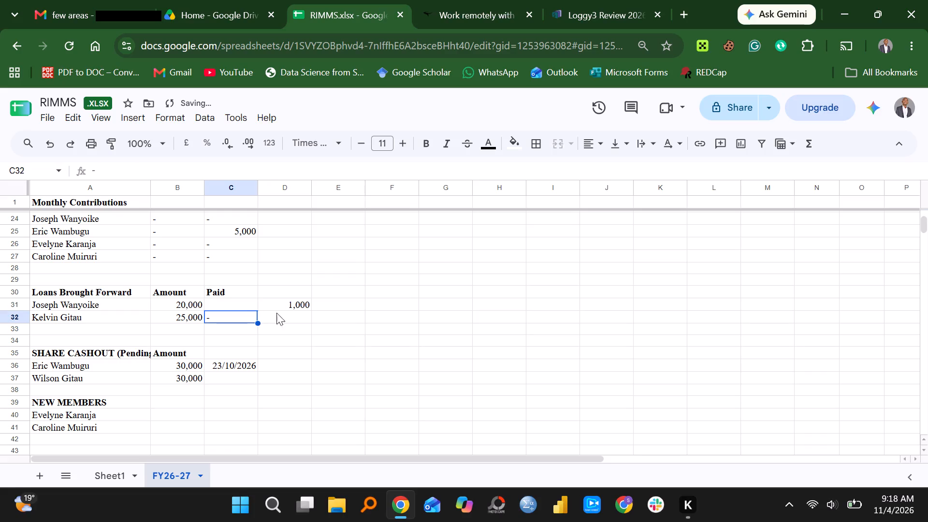
Clear the separate payment entry from cell D31 beside the first borrower's Paid amount.
{"action": "left_click", "coordinate": [297, 305]}
{"action": "key", "text": "BackSpace"}
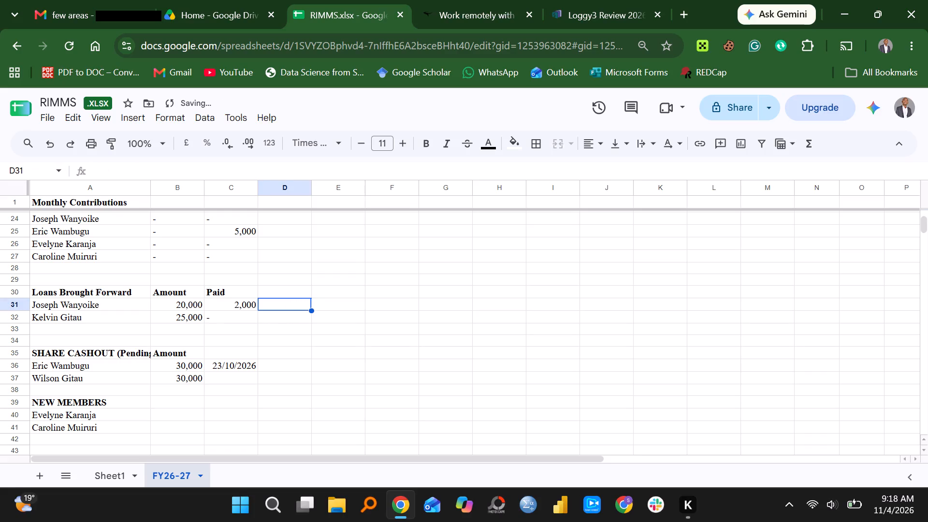
{"action": "left_click", "coordinate": [337, 377]}
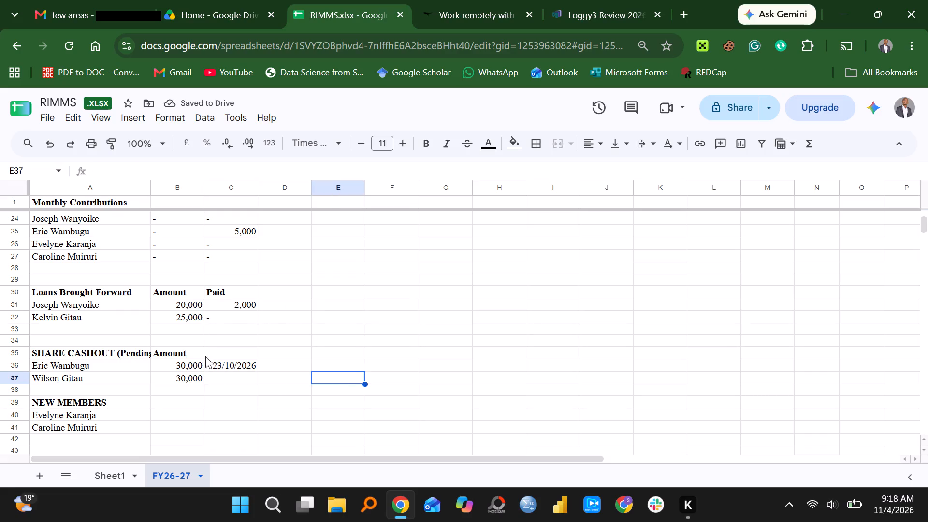
Link cell B40, the first new member's paid amount, to the total in Sheet1 cell F40.
{"action": "left_click", "coordinate": [182, 417]}
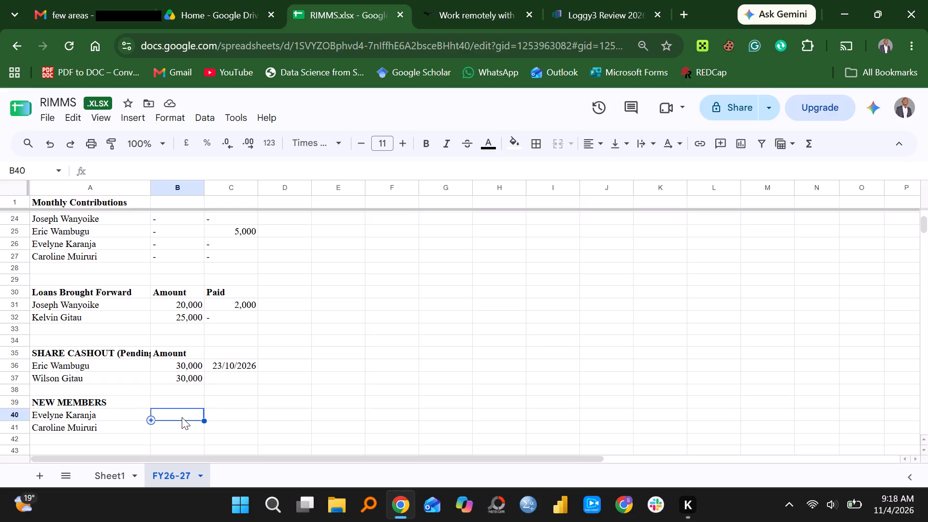
{"action": "key", "text": "equal"}
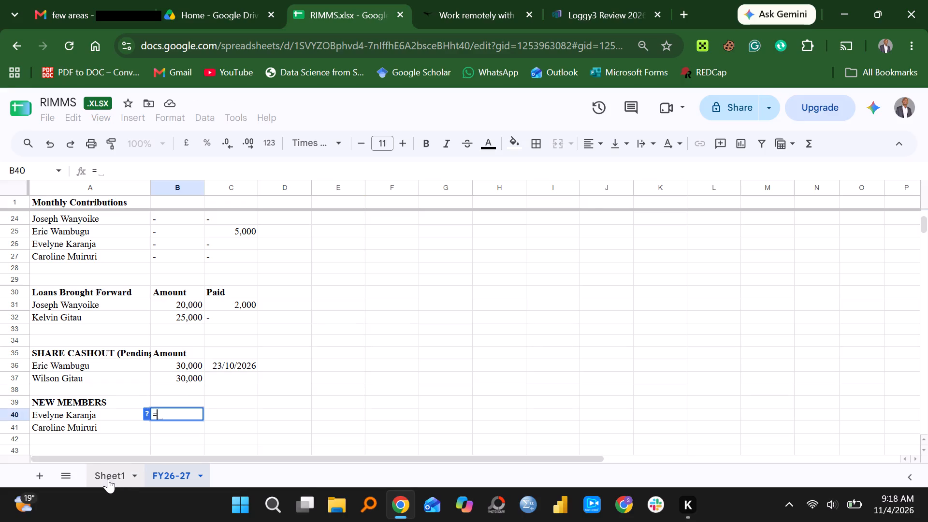
{"action": "left_click", "coordinate": [108, 478]}
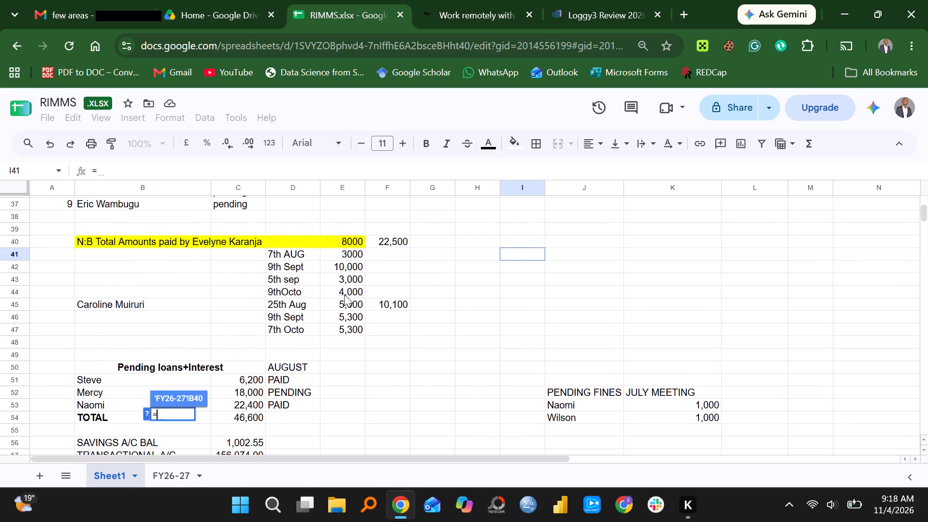
{"action": "left_click", "coordinate": [397, 241]}
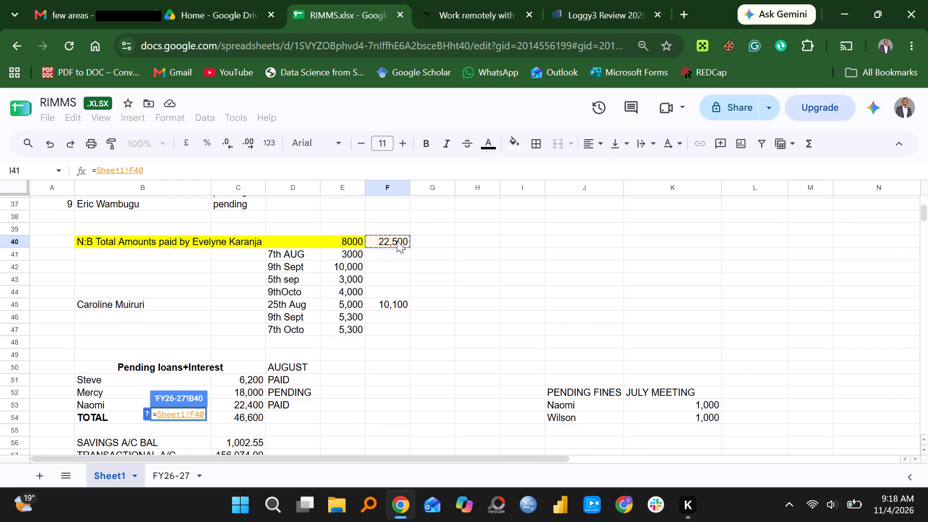
{"action": "key", "text": "Return"}
Link cell B41, the second new member's paid amount, to the total in Sheet1 cell F45.
{"action": "left_click", "coordinate": [189, 428]}
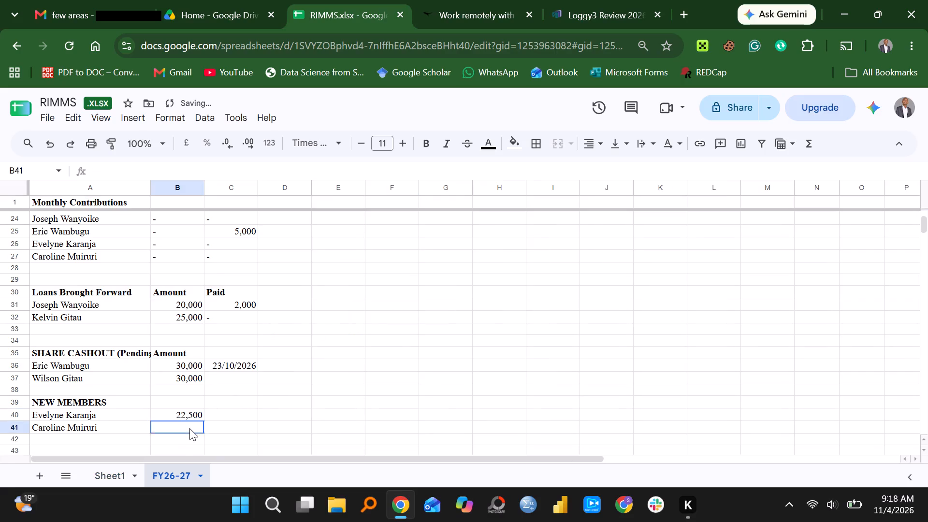
{"action": "key", "text": "equal"}
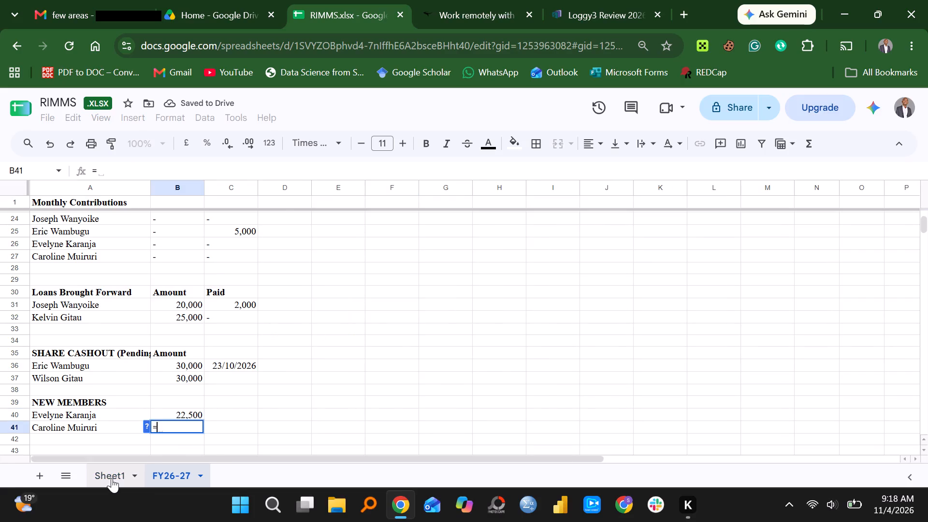
{"action": "left_click", "coordinate": [112, 478]}
{"action": "left_click", "coordinate": [389, 307]}
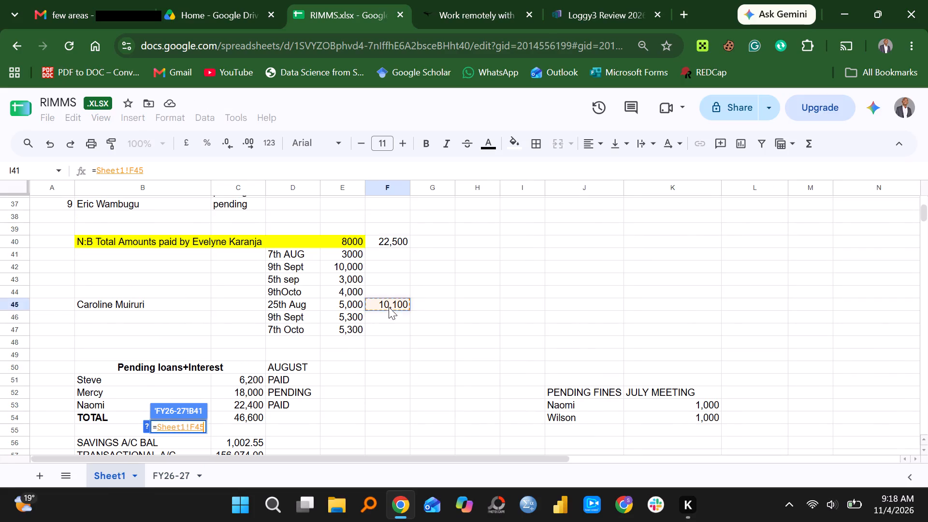
{"action": "key", "text": "Return"}
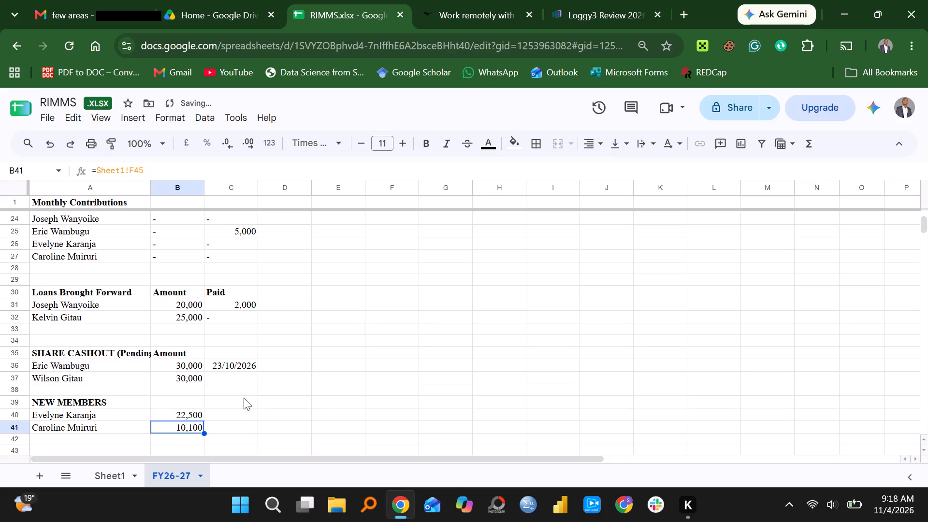
Add the column heading Balance in cell C39 of the NEW MEMBERS section.
{"action": "left_click", "coordinate": [244, 398]}
{"action": "type", "text": "Bala"}
{"action": "type", "text": "nce"}
{"action": "key", "text": "Return"}
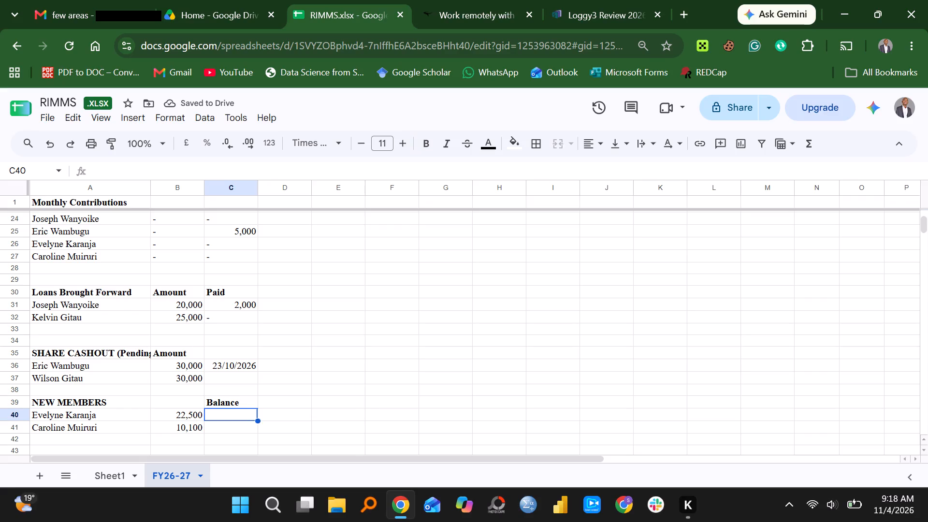
Calculate the first new member's balance in cell C40 as 40000 minus the paid amount in B40.
{"action": "key", "text": "equal"}
{"action": "type", "text": "40000"}
{"action": "key", "text": "minus"}
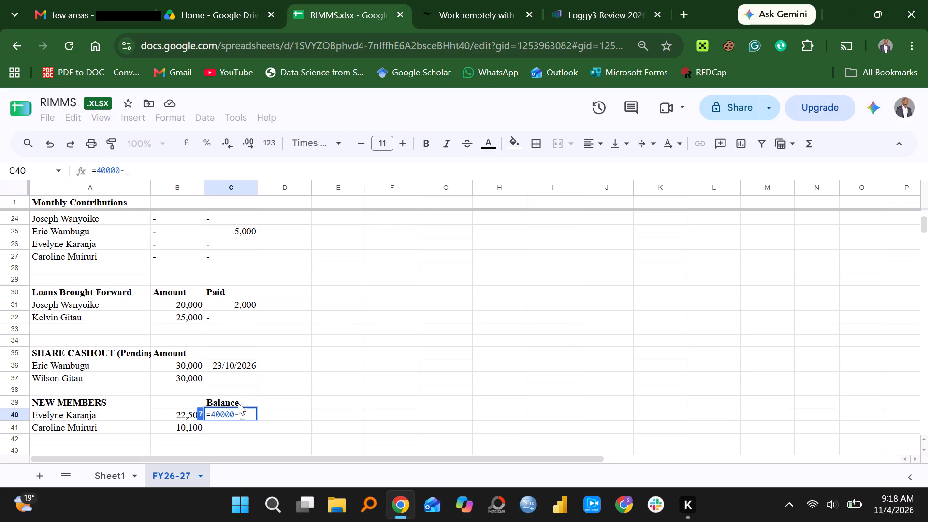
{"action": "left_click", "coordinate": [180, 414]}
{"action": "key", "text": "Return"}
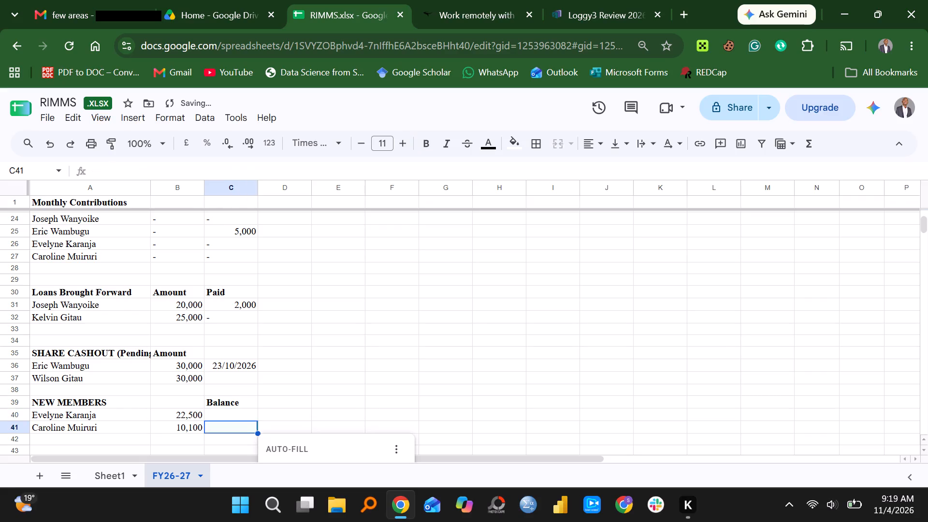
Calculate the second new member's balance in cell C41 as 40000 minus the paid amount in B41.
{"action": "key", "text": "Return"}
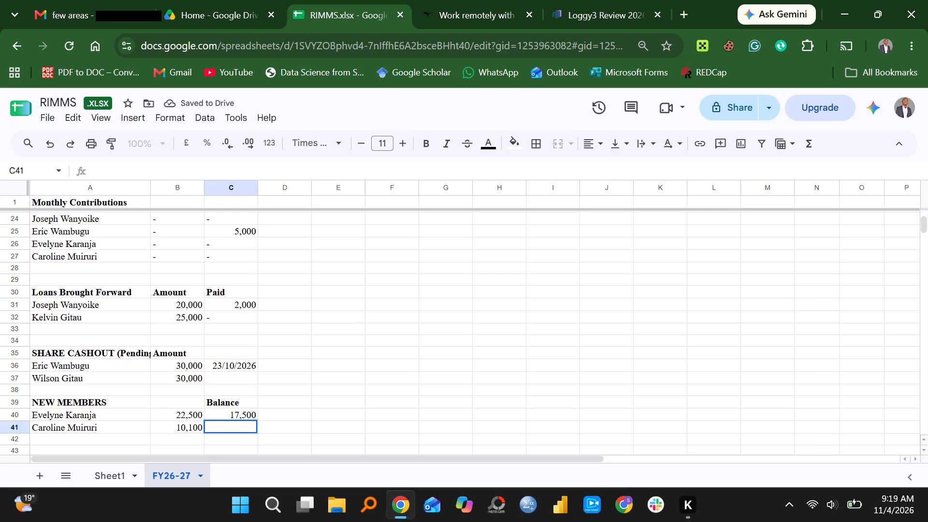
{"action": "key", "text": "equal"}
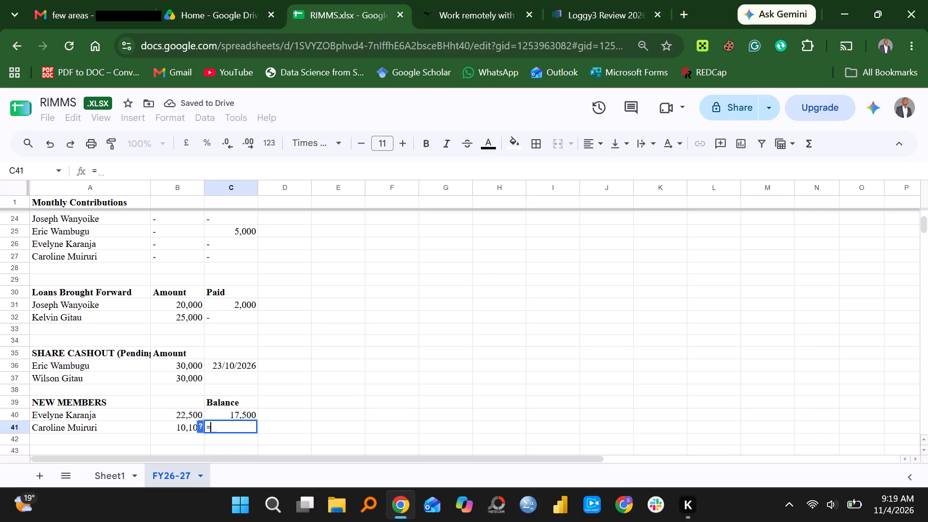
{"action": "type", "text": "40000"}
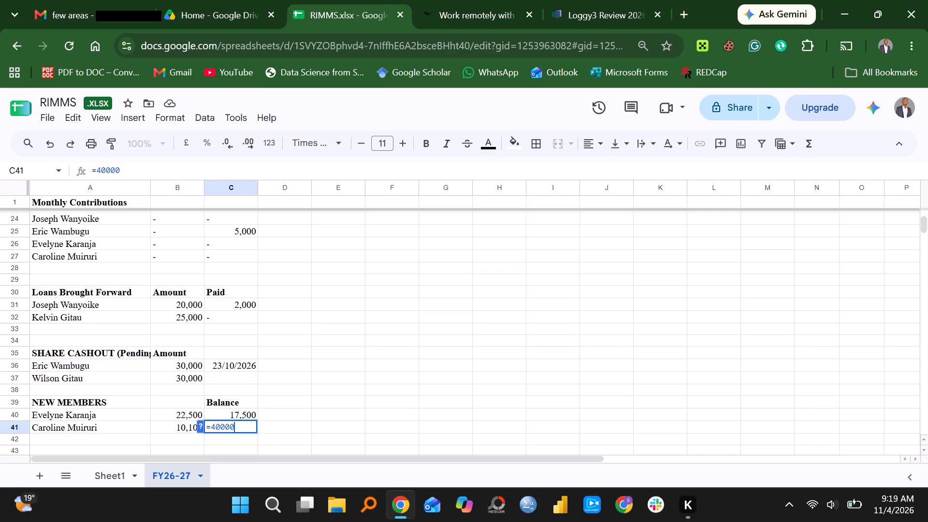
{"action": "key", "text": "minus"}
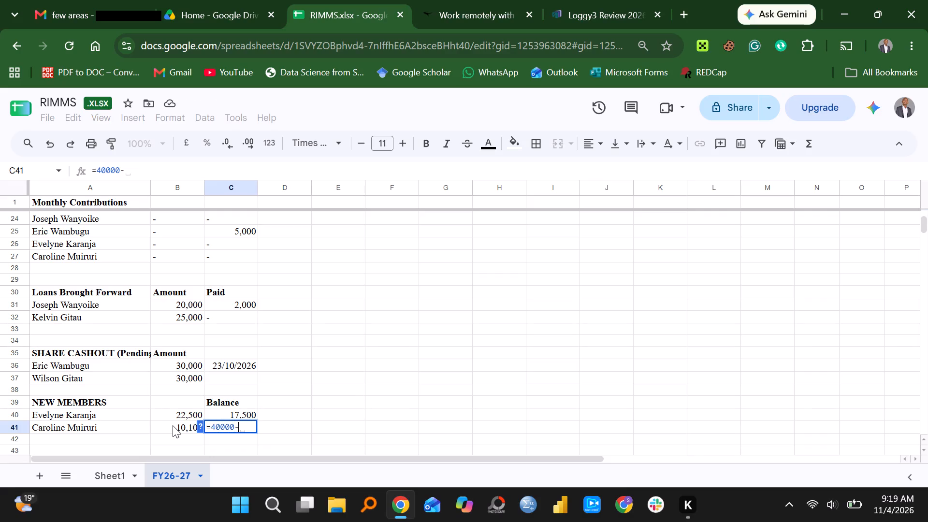
{"action": "left_click", "coordinate": [174, 426]}
{"action": "key", "text": "Return"}
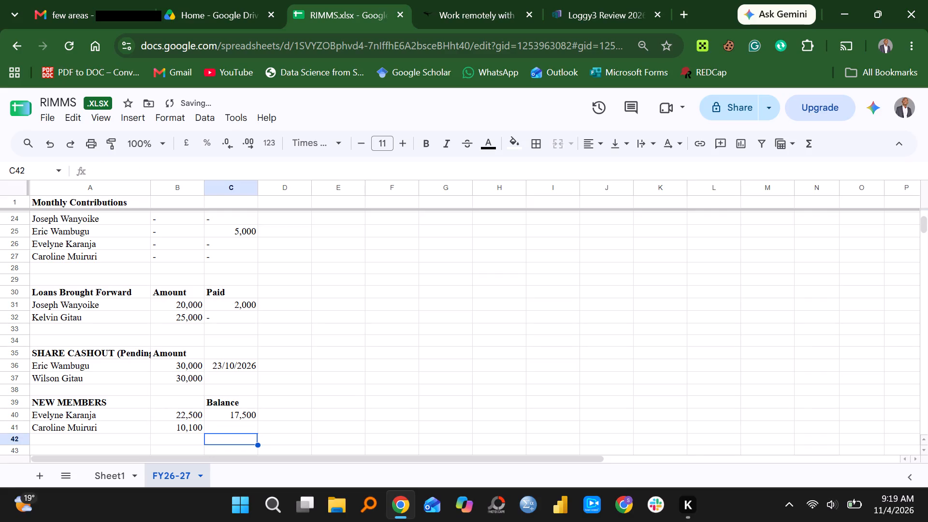
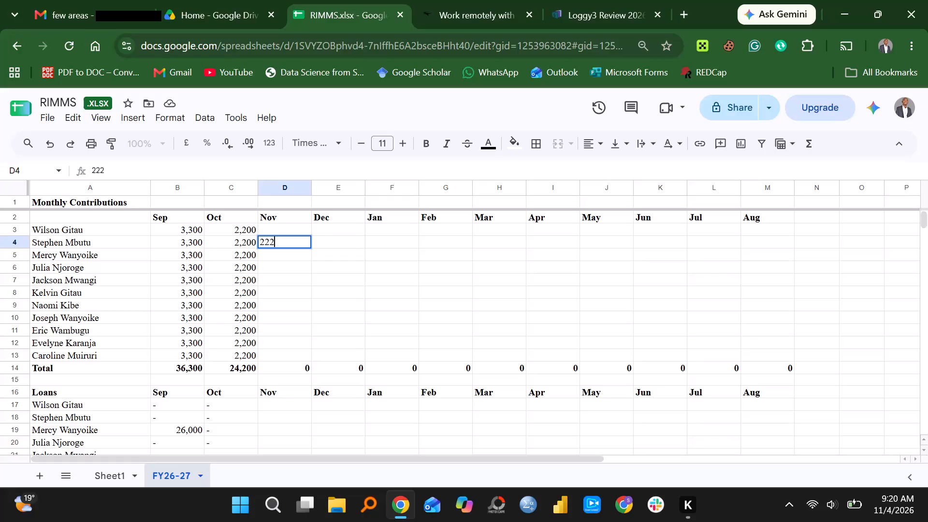
Enter 2200 as the November monthly contribution in cell D4, for the second member listed under Monthly Contributions.
{"action": "key", "text": "BackSpace"}
{"action": "type", "text": "00"}
{"action": "key", "text": "Return"}
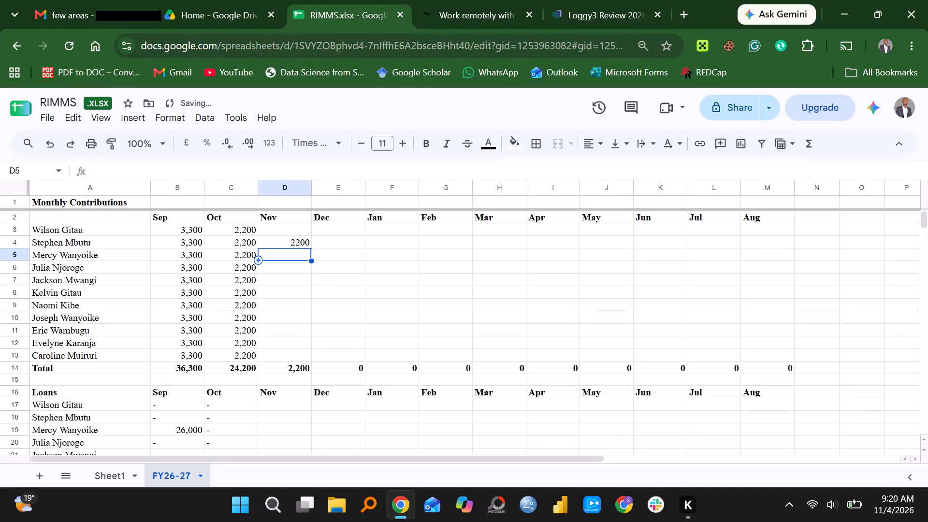